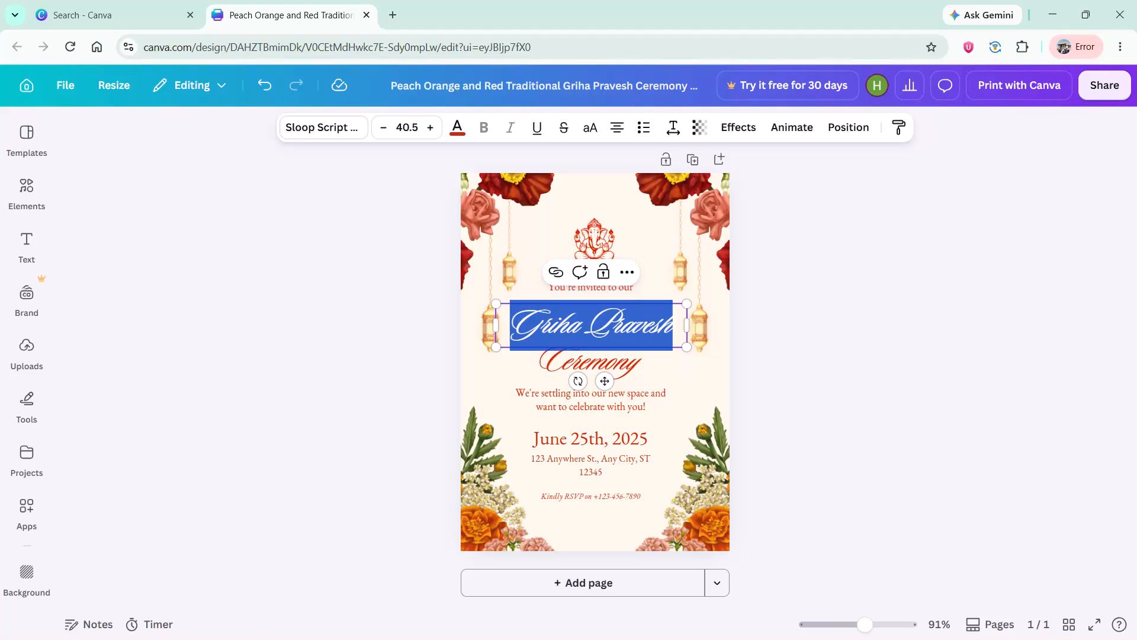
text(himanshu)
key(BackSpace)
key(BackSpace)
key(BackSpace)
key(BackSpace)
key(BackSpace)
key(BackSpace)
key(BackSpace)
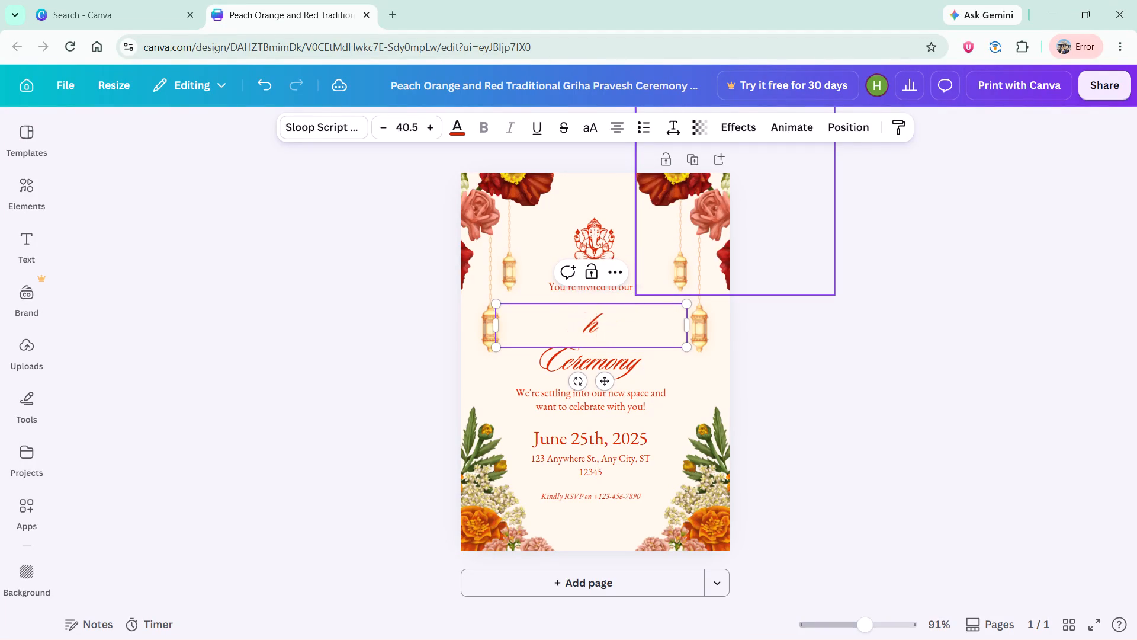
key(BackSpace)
Enter "Wedding" as the script heading line above "Ceremony" on the invitation.
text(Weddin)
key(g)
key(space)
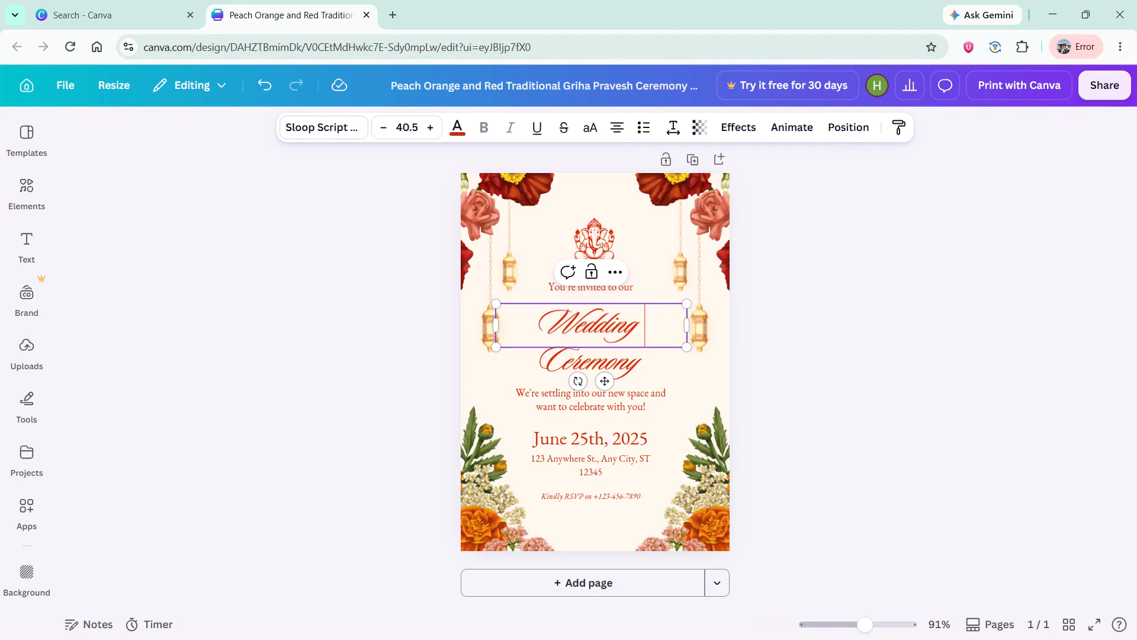
Replace the date on the invitation with "october 32,2026".
double_click(577, 440)
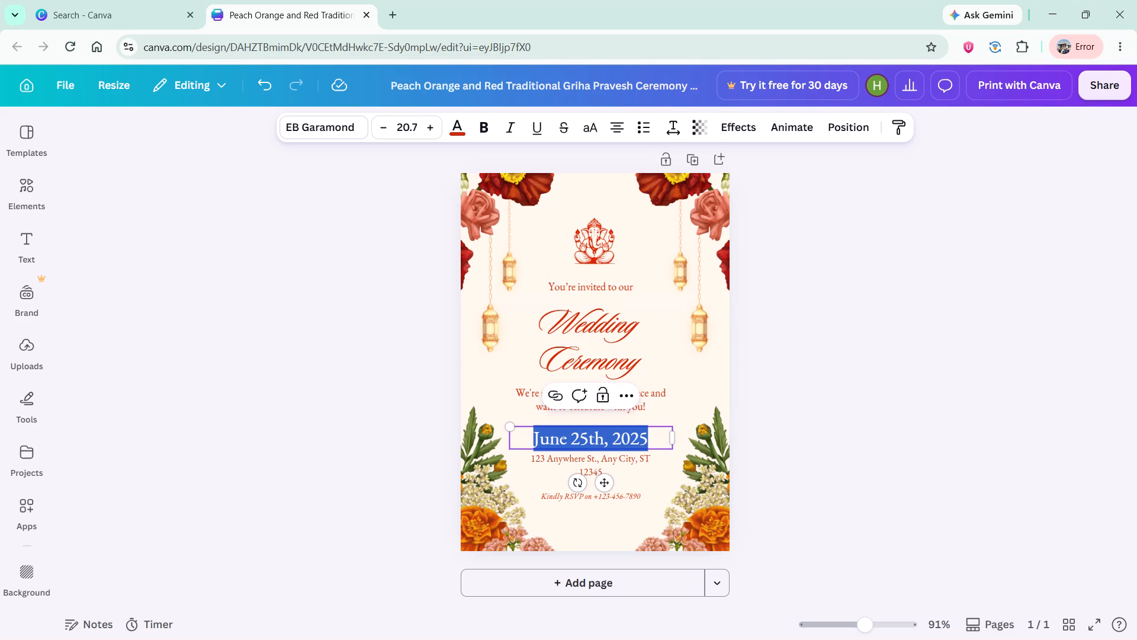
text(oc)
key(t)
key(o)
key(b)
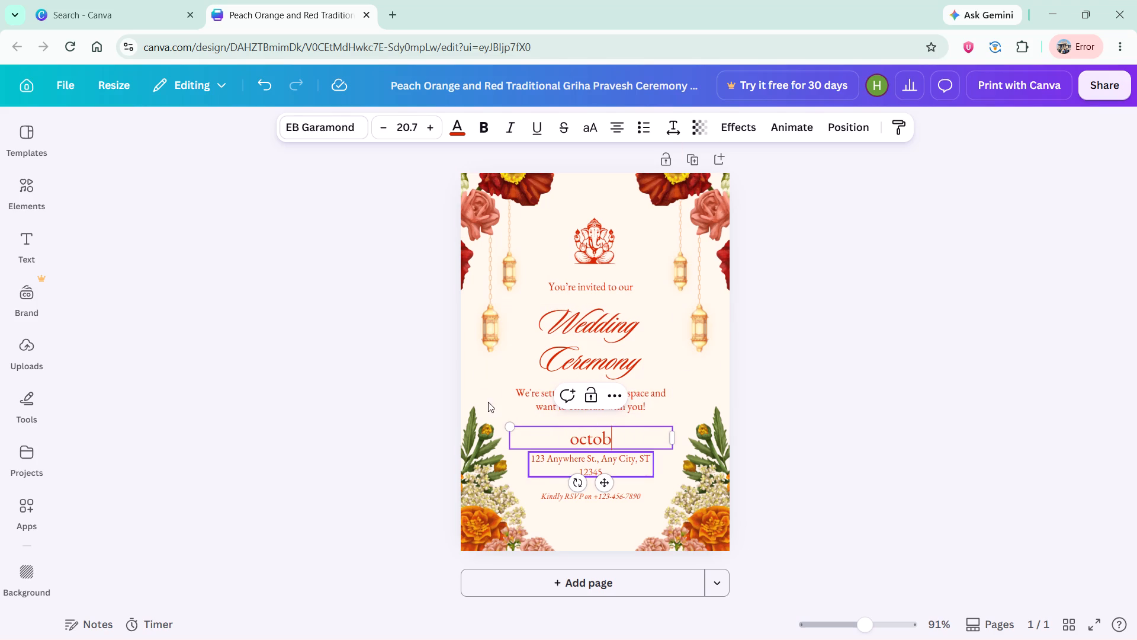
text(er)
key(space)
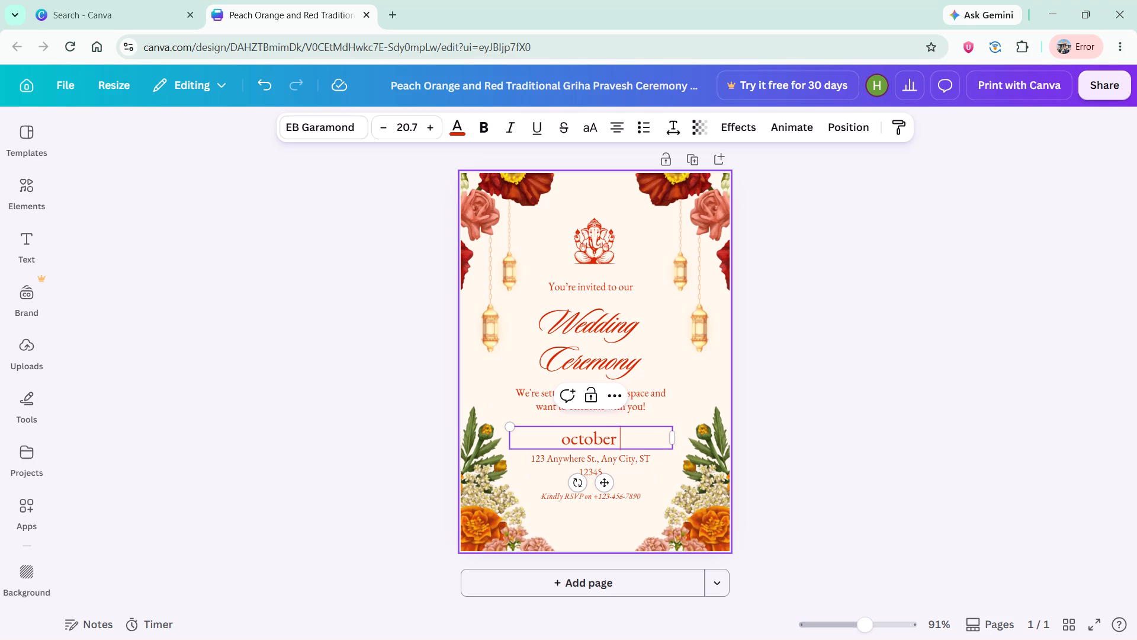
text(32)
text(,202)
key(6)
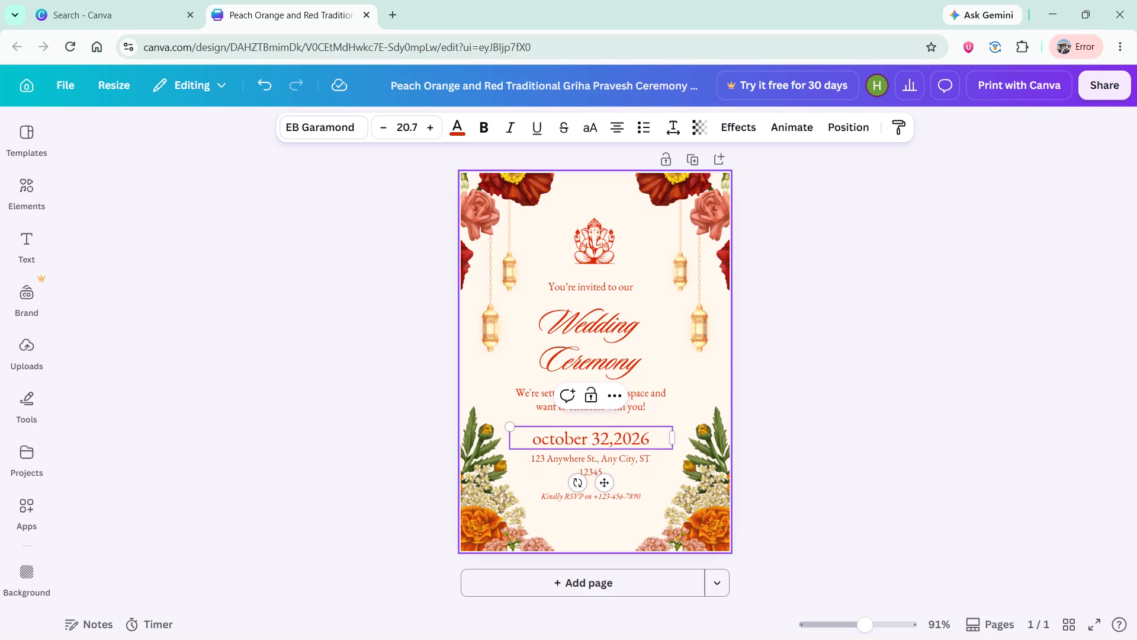
Replace the comma between the day and the year in the date line with two spaces.
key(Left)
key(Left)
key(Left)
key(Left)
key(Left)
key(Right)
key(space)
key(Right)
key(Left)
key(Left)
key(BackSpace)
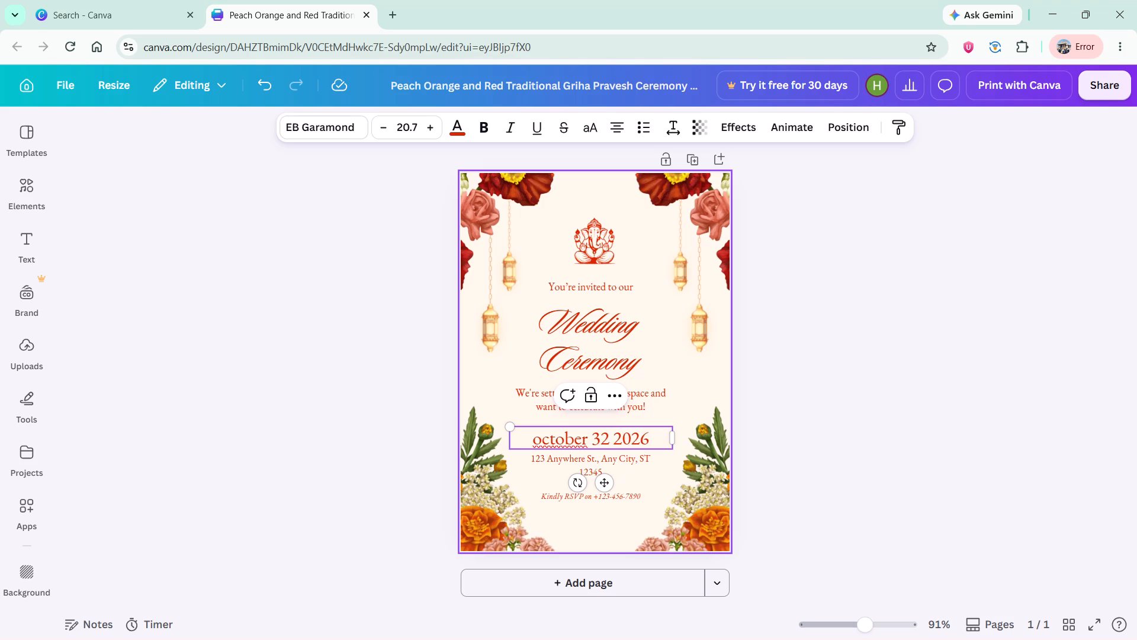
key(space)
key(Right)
Capitalize the first letter of "october" in the date line and leave the text box.
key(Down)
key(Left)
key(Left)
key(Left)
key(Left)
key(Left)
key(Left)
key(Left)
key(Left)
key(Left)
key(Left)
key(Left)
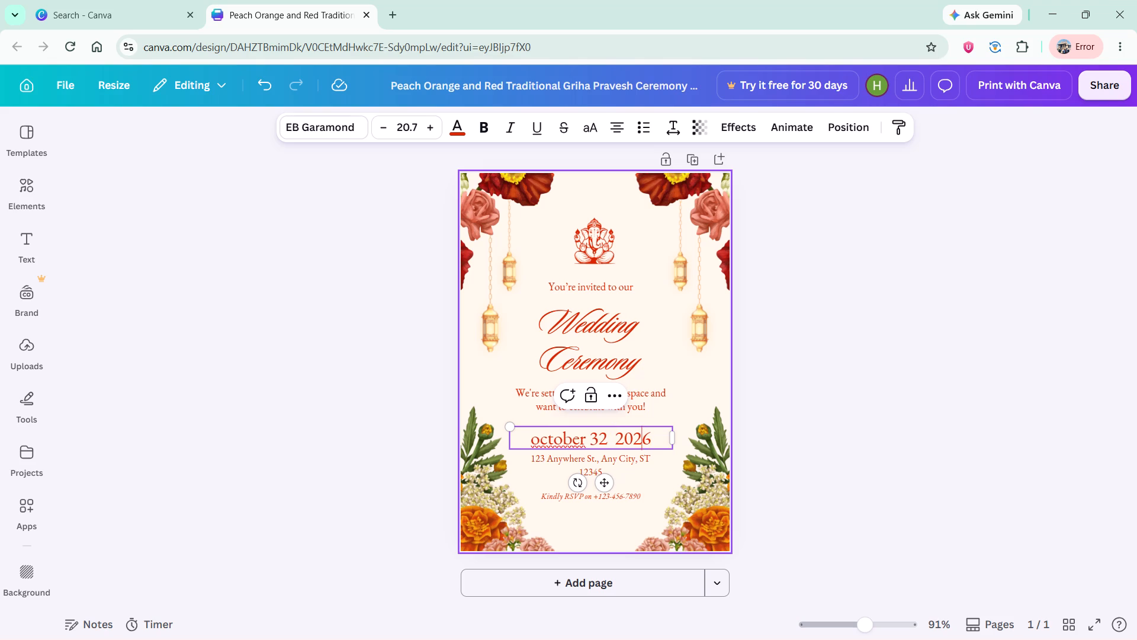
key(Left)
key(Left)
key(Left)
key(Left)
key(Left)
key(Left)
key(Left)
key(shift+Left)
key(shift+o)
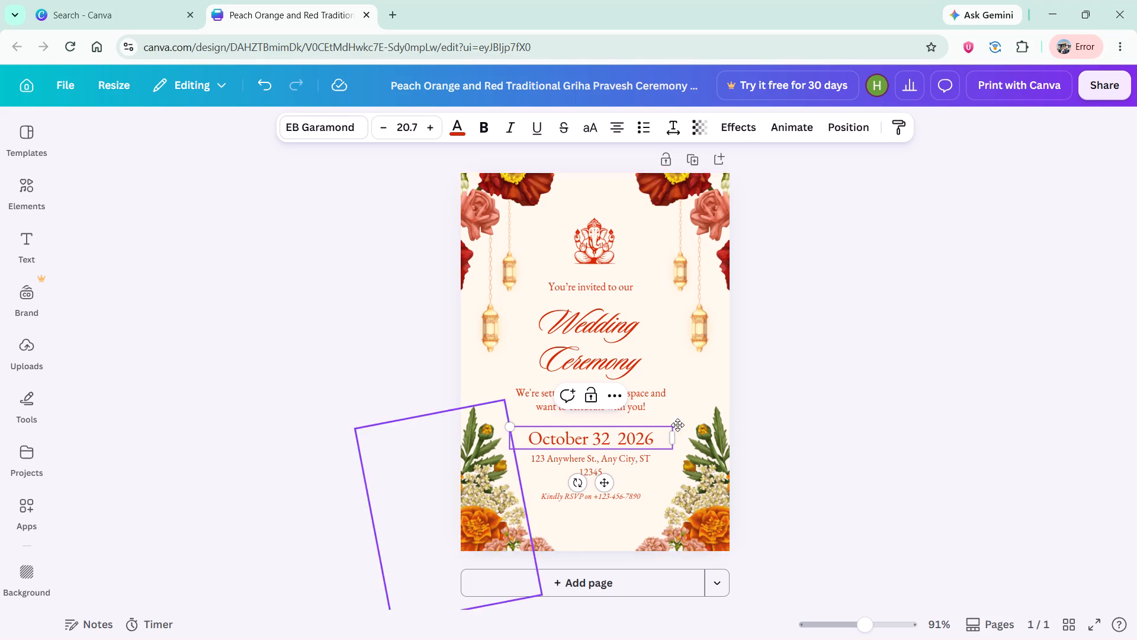
click(868, 381)
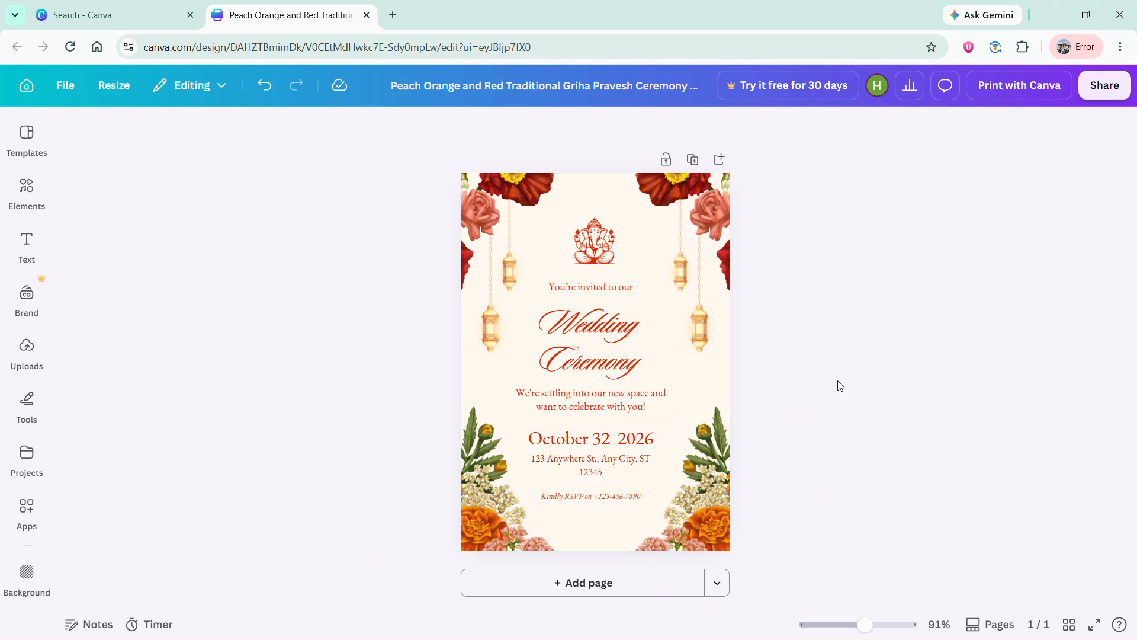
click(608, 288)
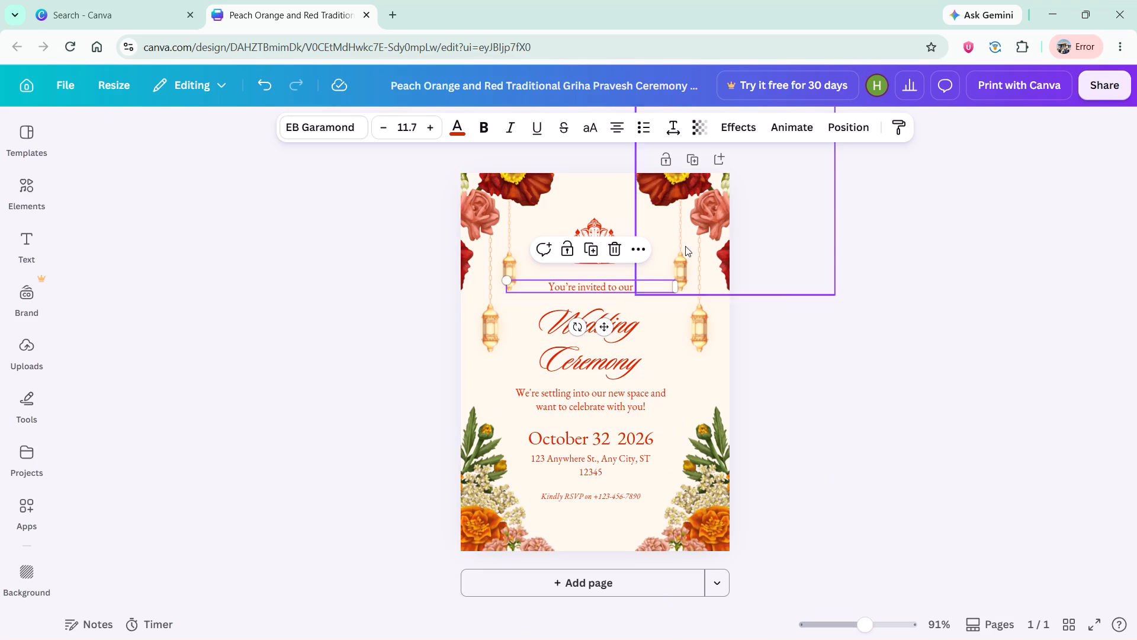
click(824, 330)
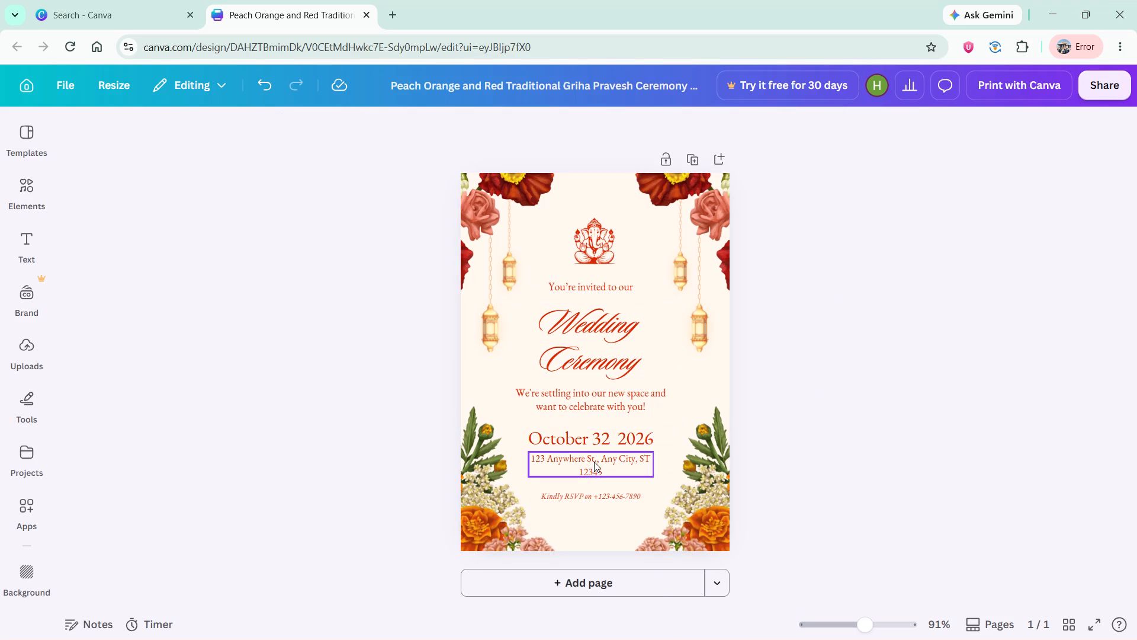
Replace the placeholder address below the date with the venue's address, followed by an opening parenthesis.
double_click(595, 461)
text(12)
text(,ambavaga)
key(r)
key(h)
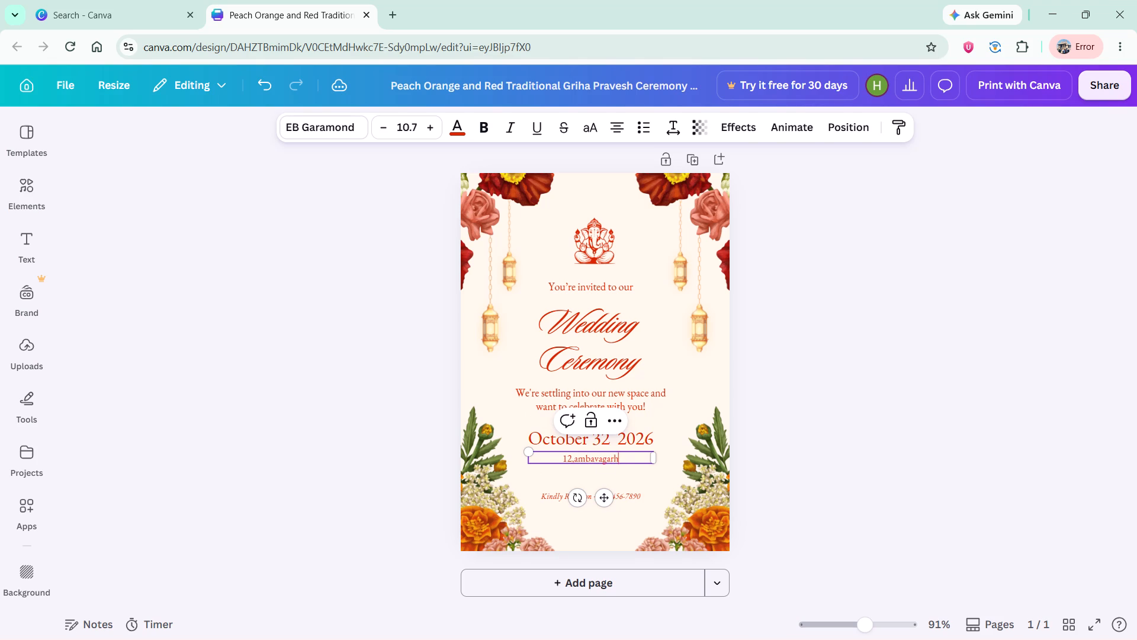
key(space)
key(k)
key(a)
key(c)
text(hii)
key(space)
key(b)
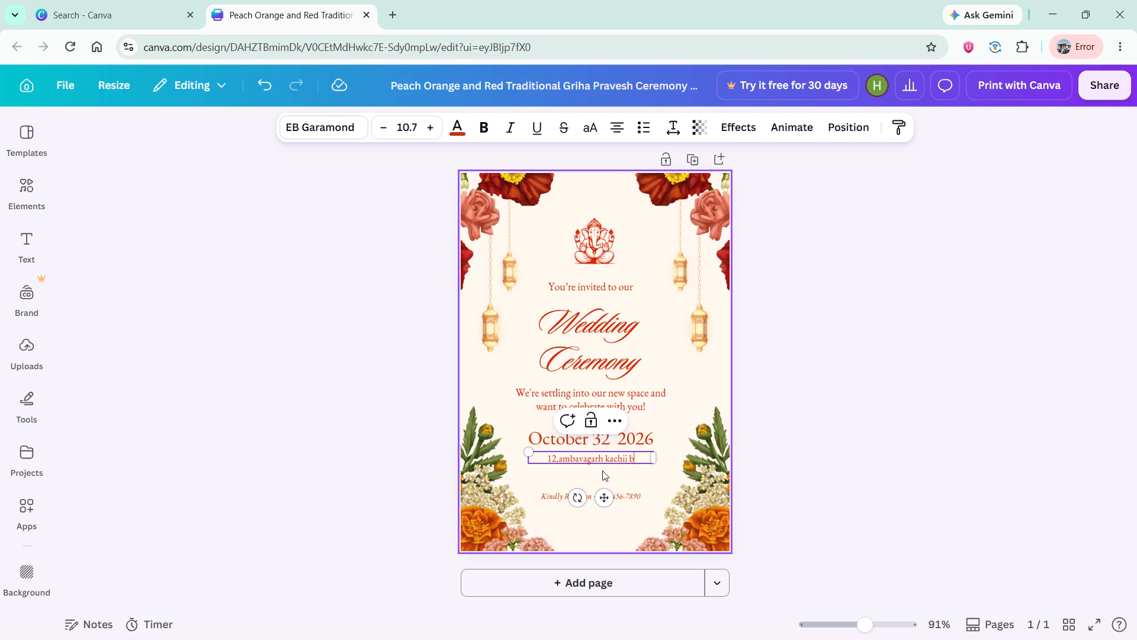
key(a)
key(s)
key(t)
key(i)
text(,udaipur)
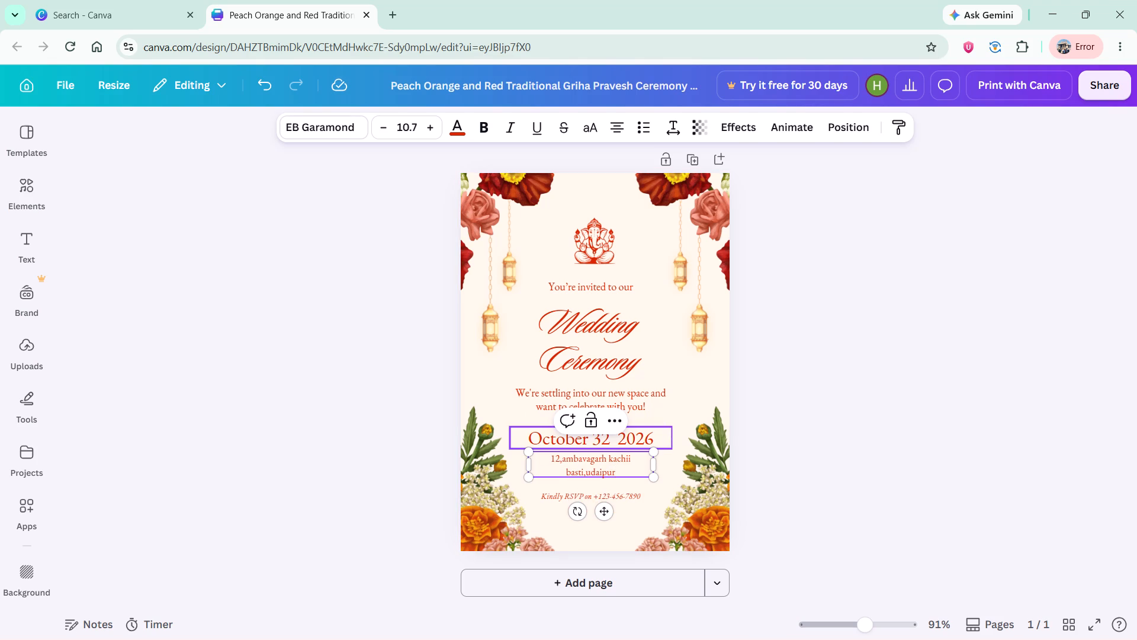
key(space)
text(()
Complete the venue address below the date with "Raj.)" and save the invitation.
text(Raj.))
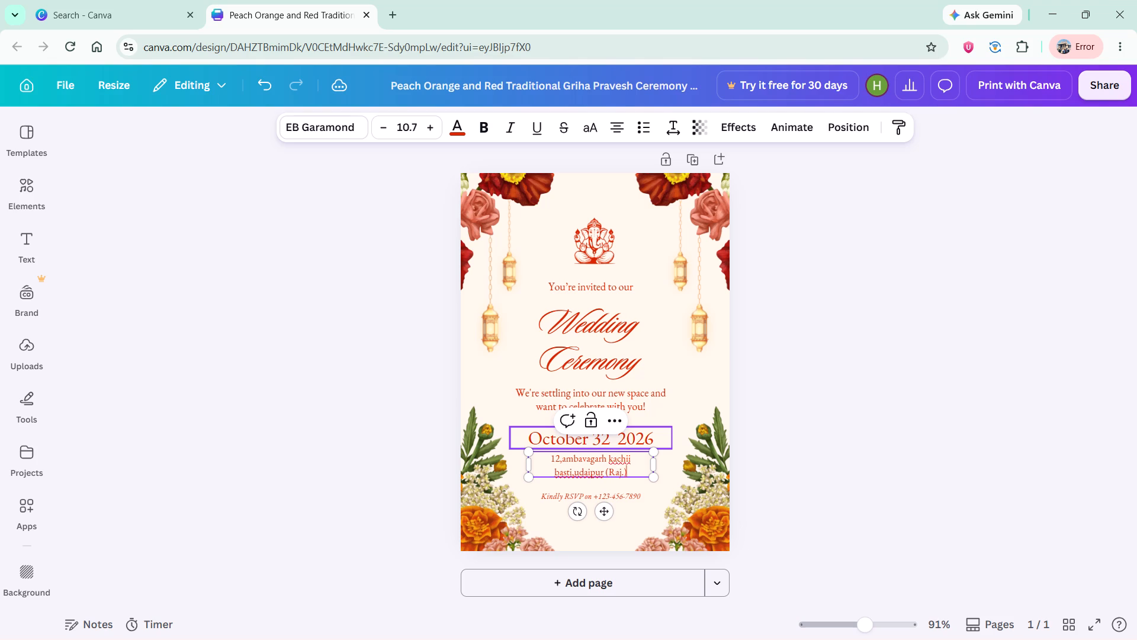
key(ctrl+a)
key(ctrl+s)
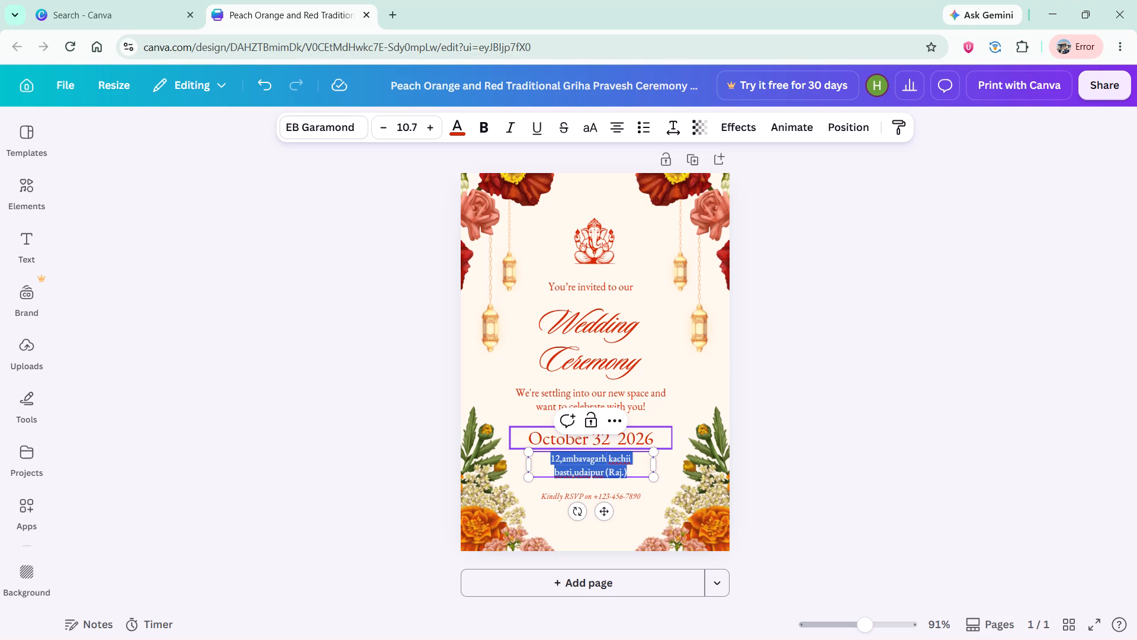
click(973, 185)
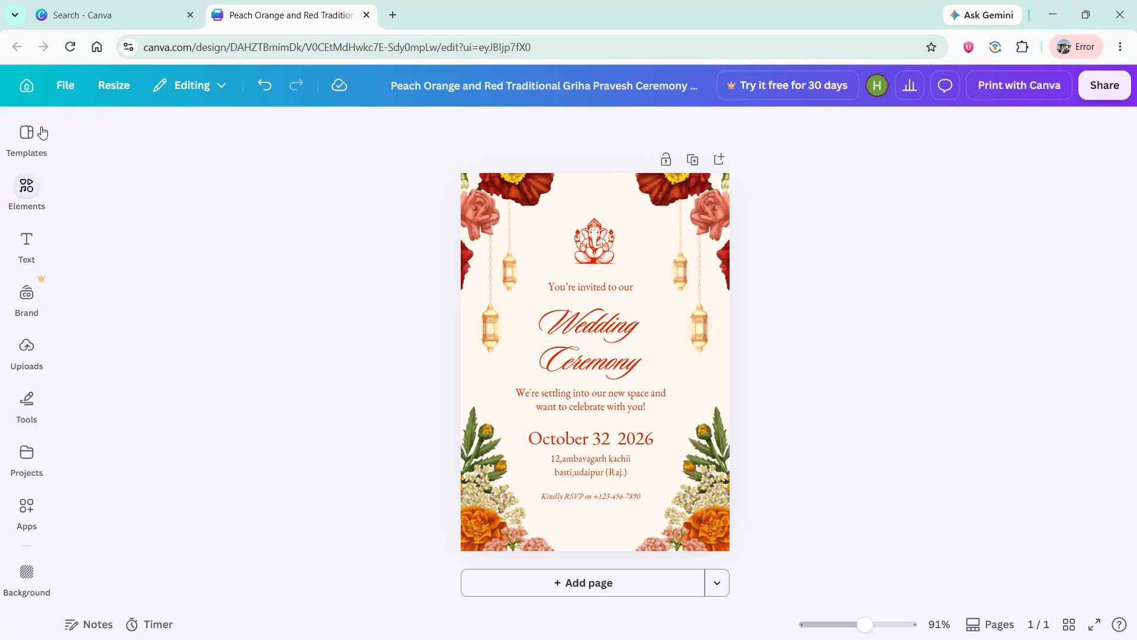
Create a new blank design using the first format in the Presentations category.
click(60, 94)
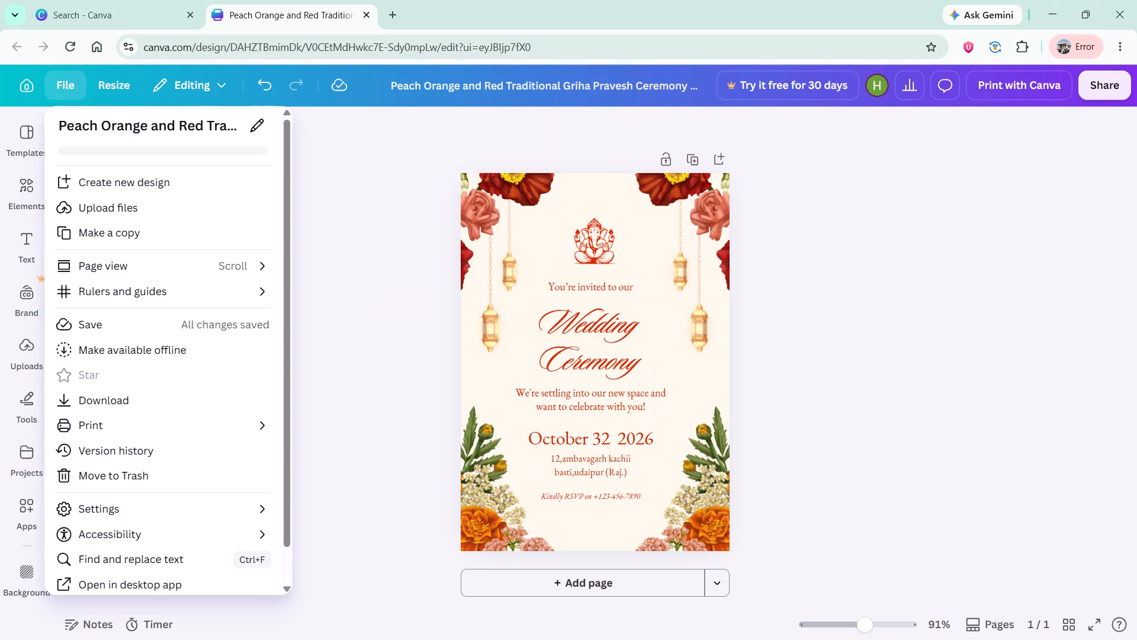
click(108, 195)
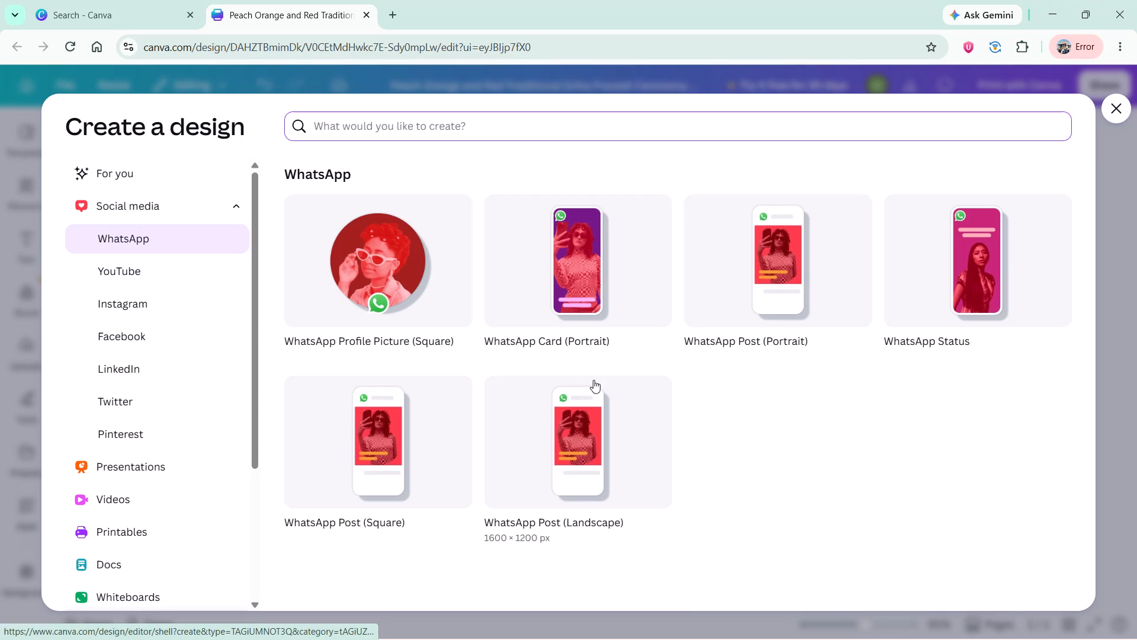
scroll(470, 526, down, 1)
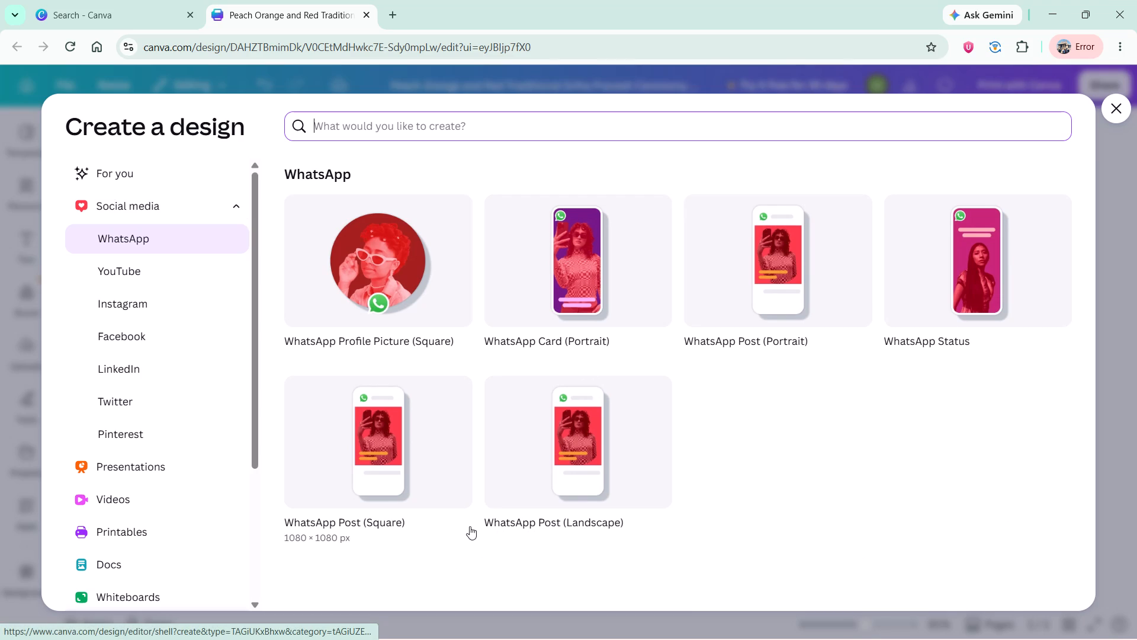
scroll(470, 526, down, 1)
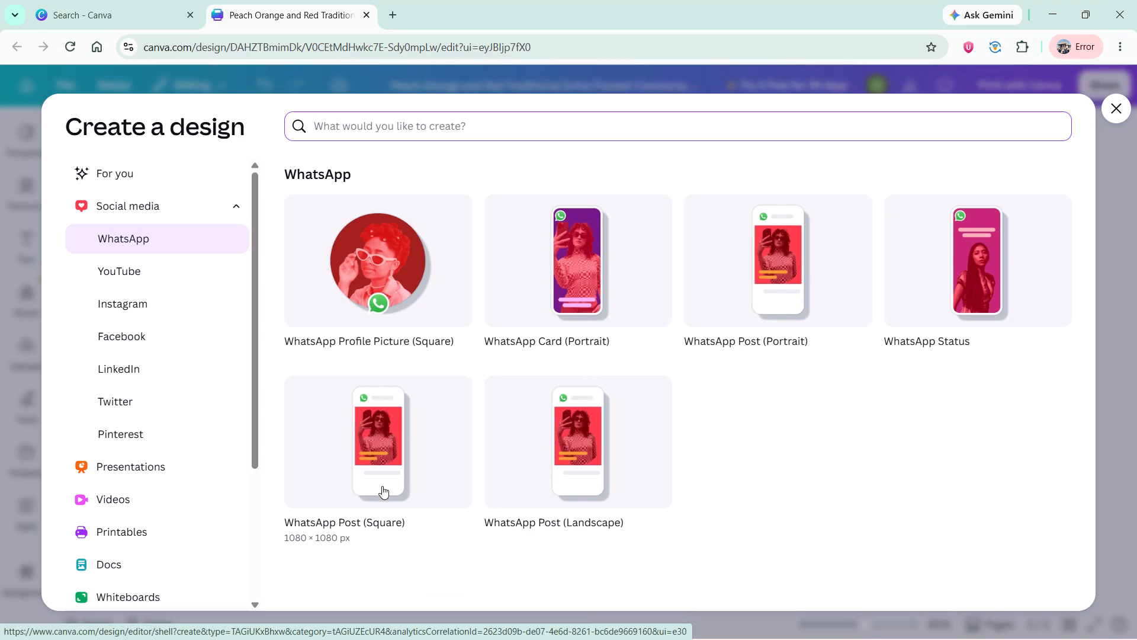
click(168, 462)
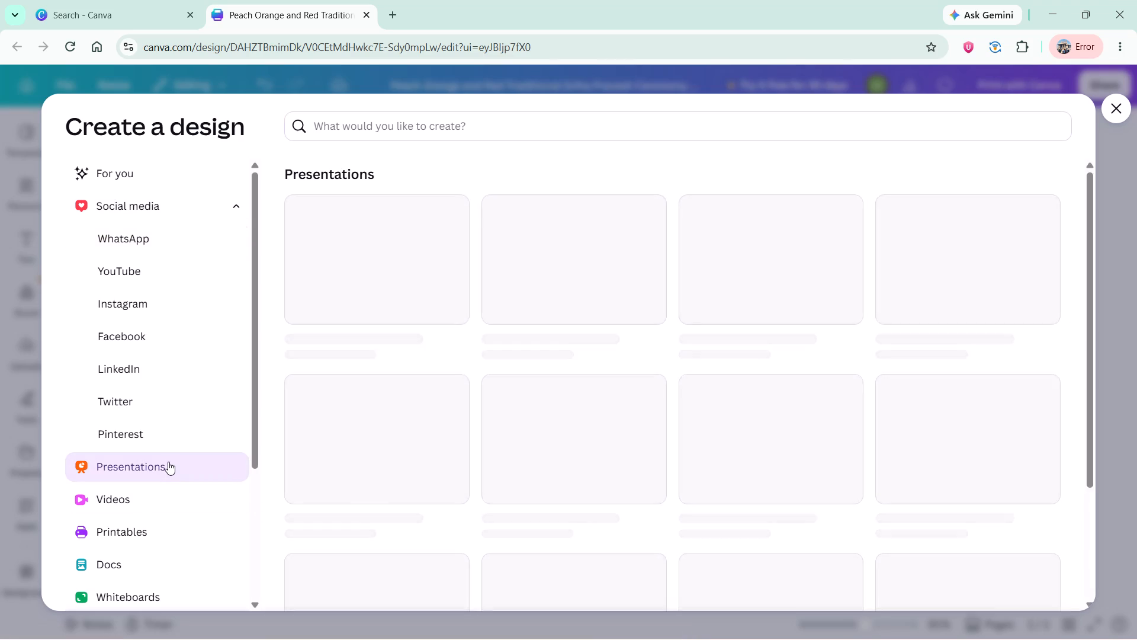
click(372, 289)
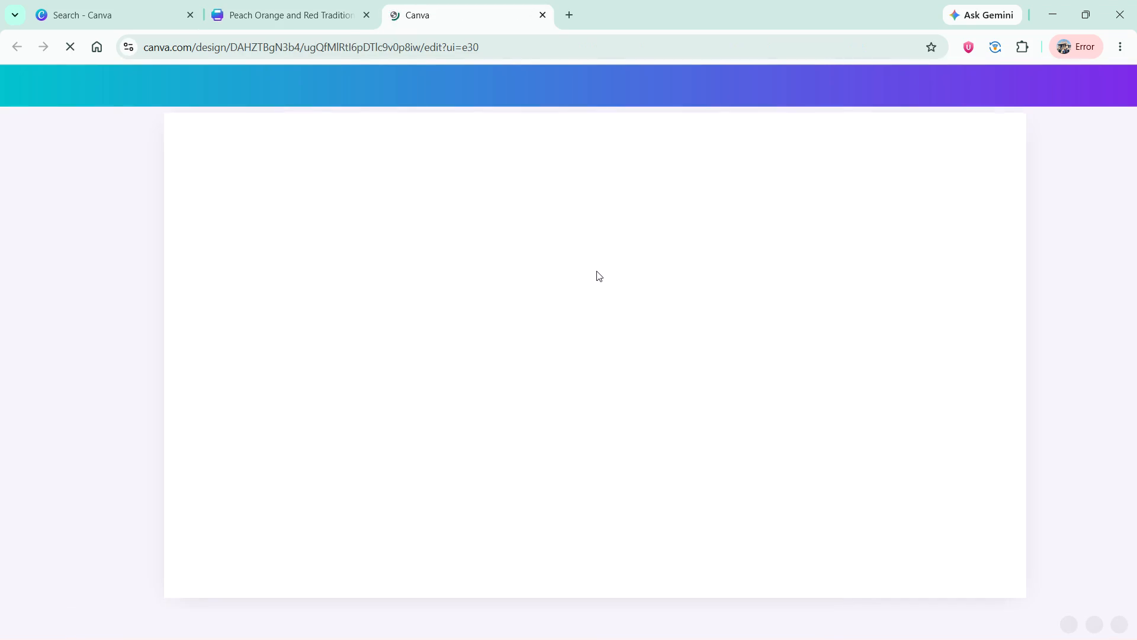
click(596, 271)
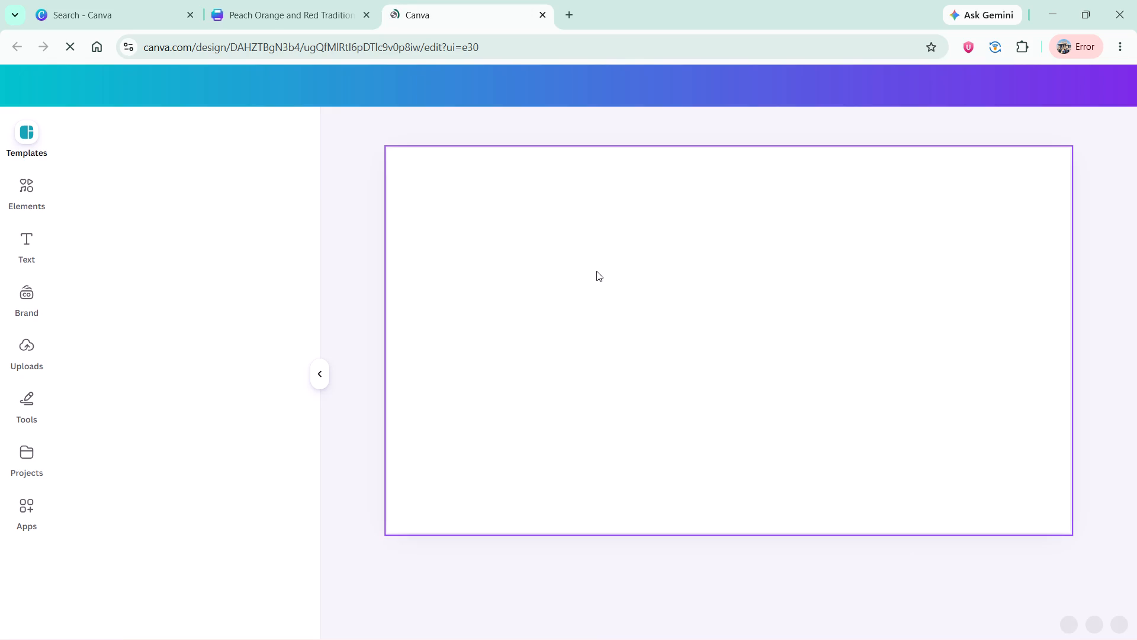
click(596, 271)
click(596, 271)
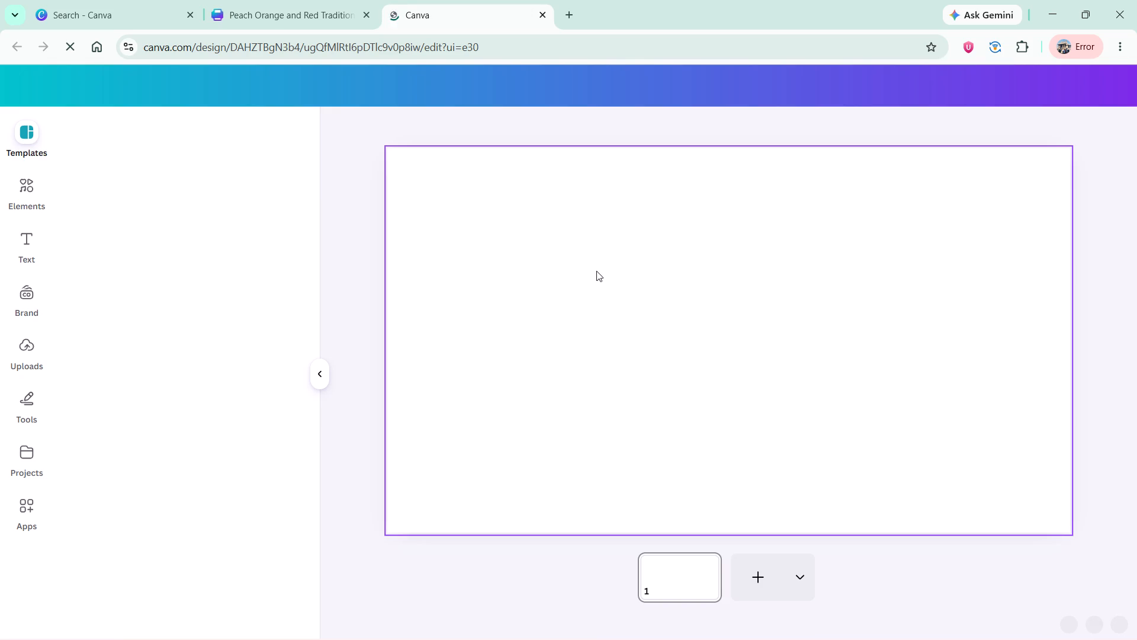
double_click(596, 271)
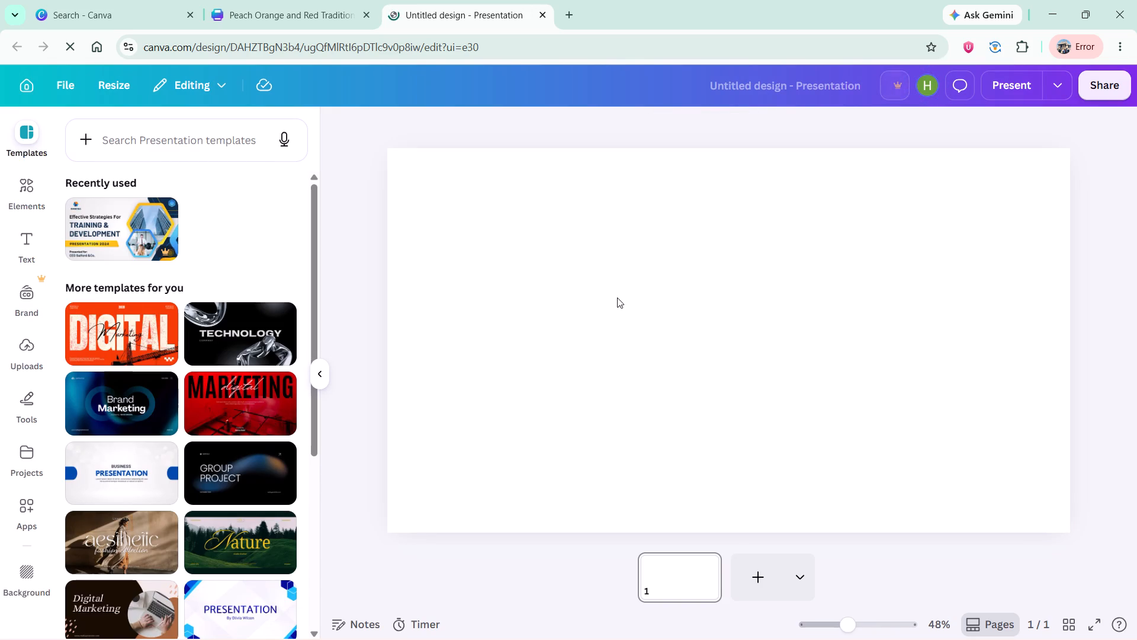
Try the purple-to-yellow gradient on the blank presentation page, and set its background to the default black-to-grey gradient.
click(570, 268)
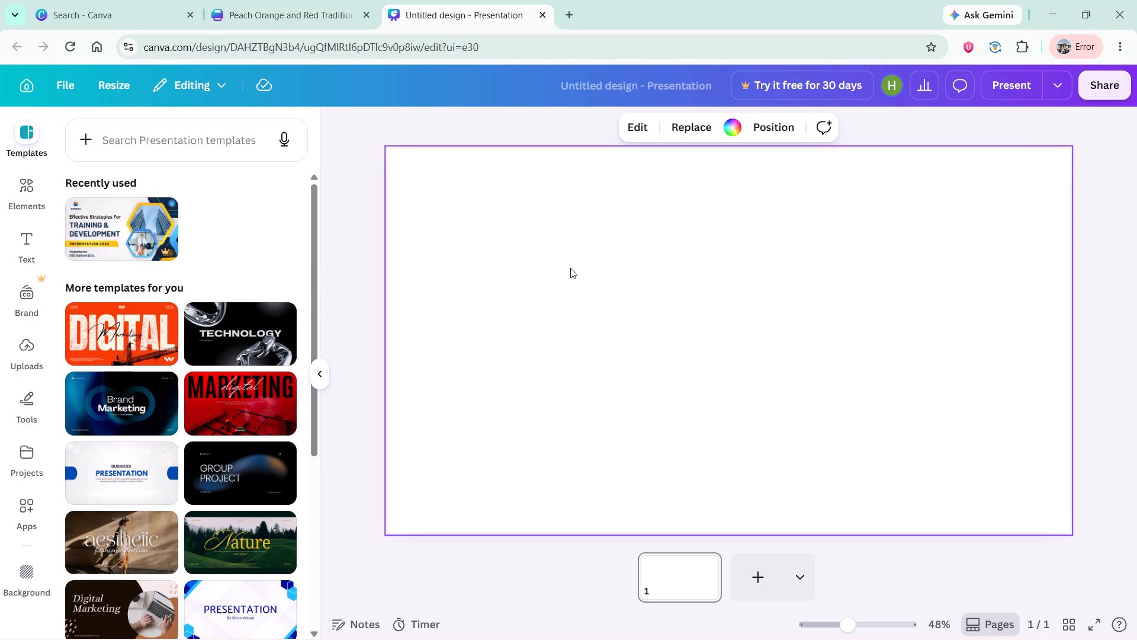
click(725, 126)
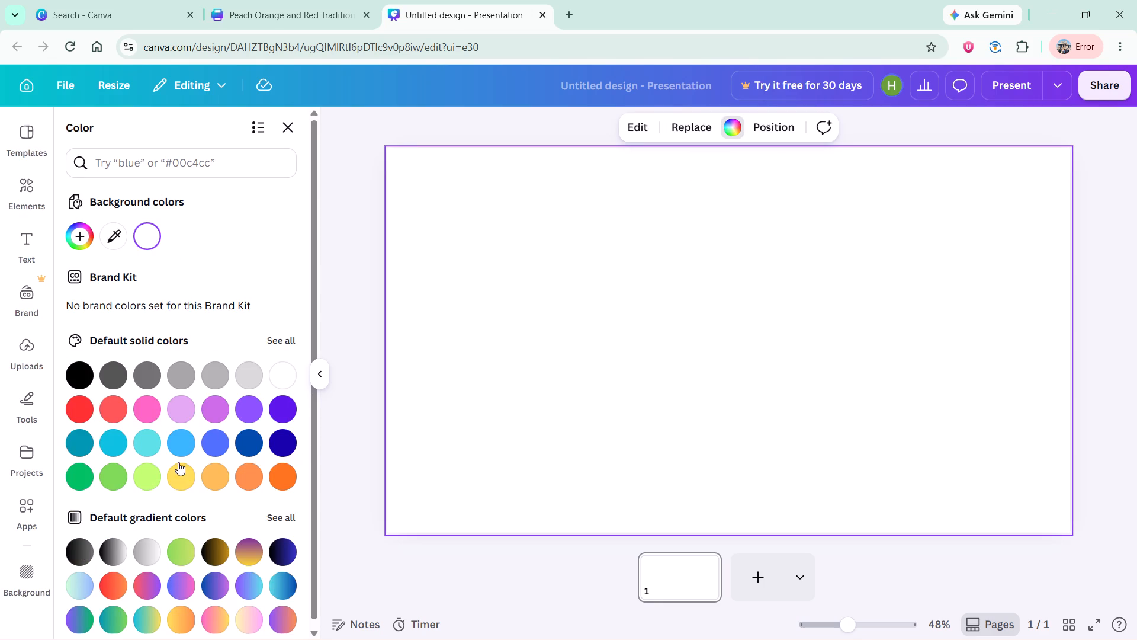
click(243, 550)
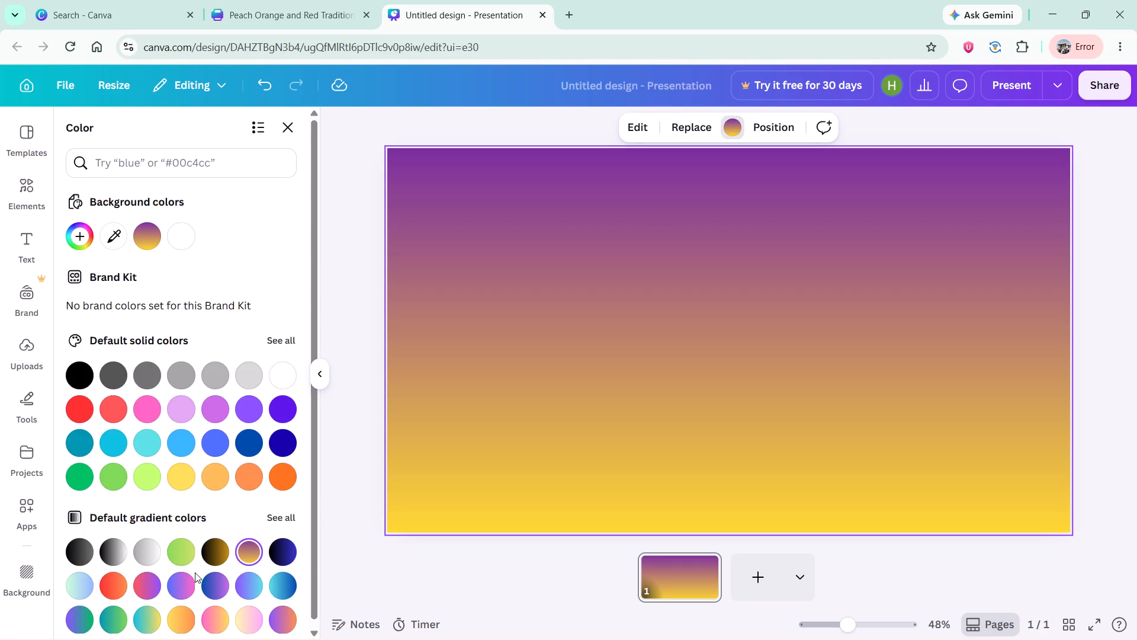
scroll(198, 572, down, 1)
click(83, 549)
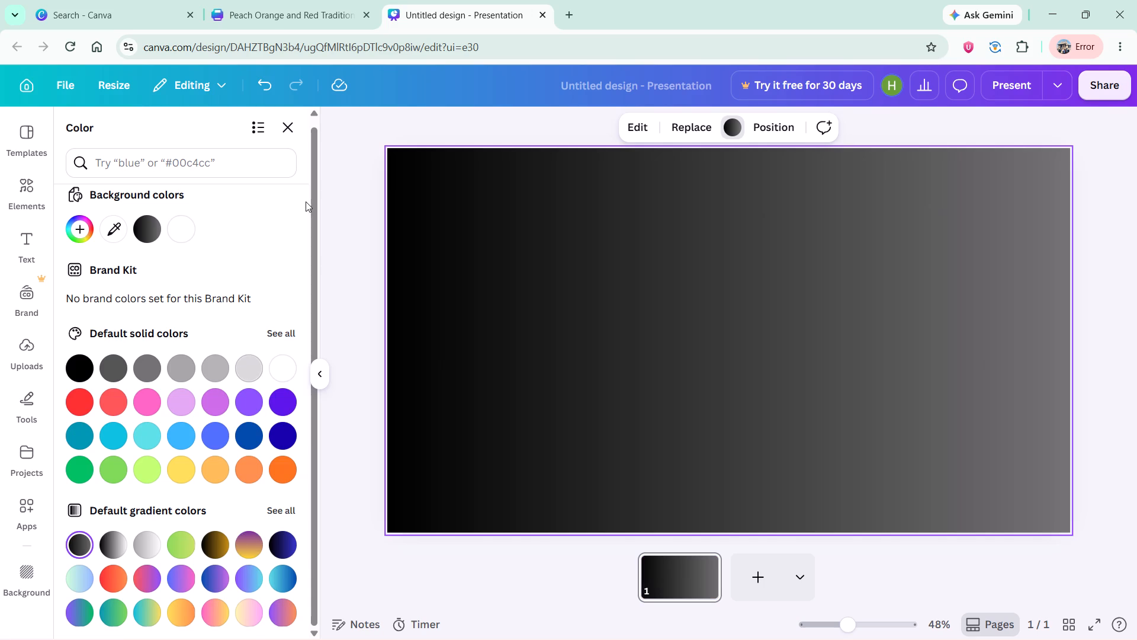
click(293, 134)
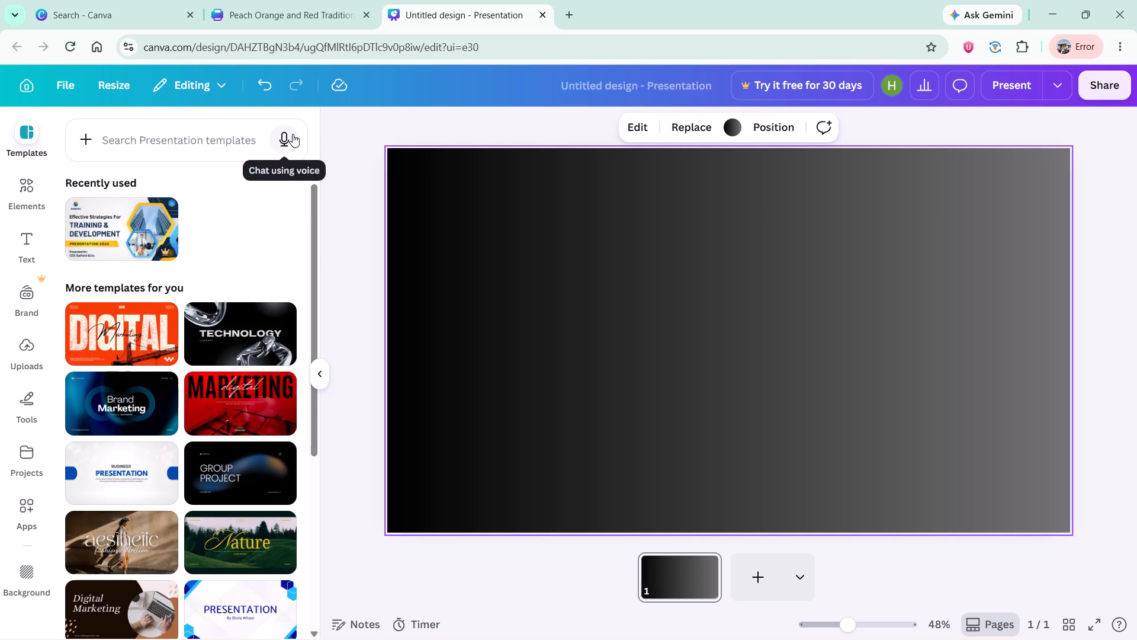
Search the elements library for "sparkle lihght".
click(189, 127)
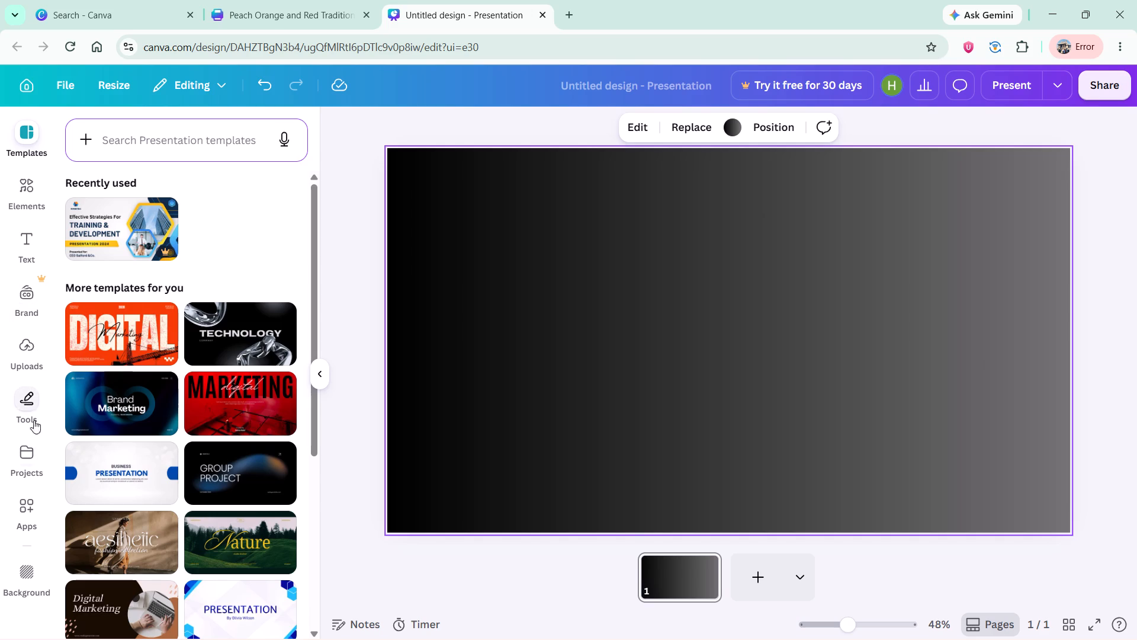
click(28, 184)
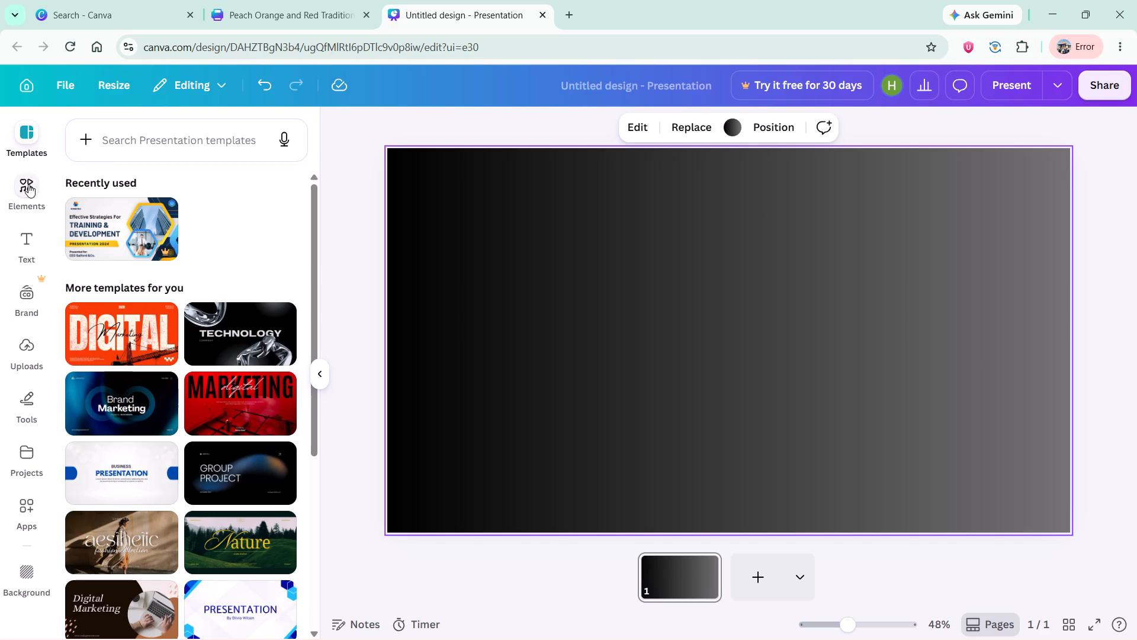
click(148, 134)
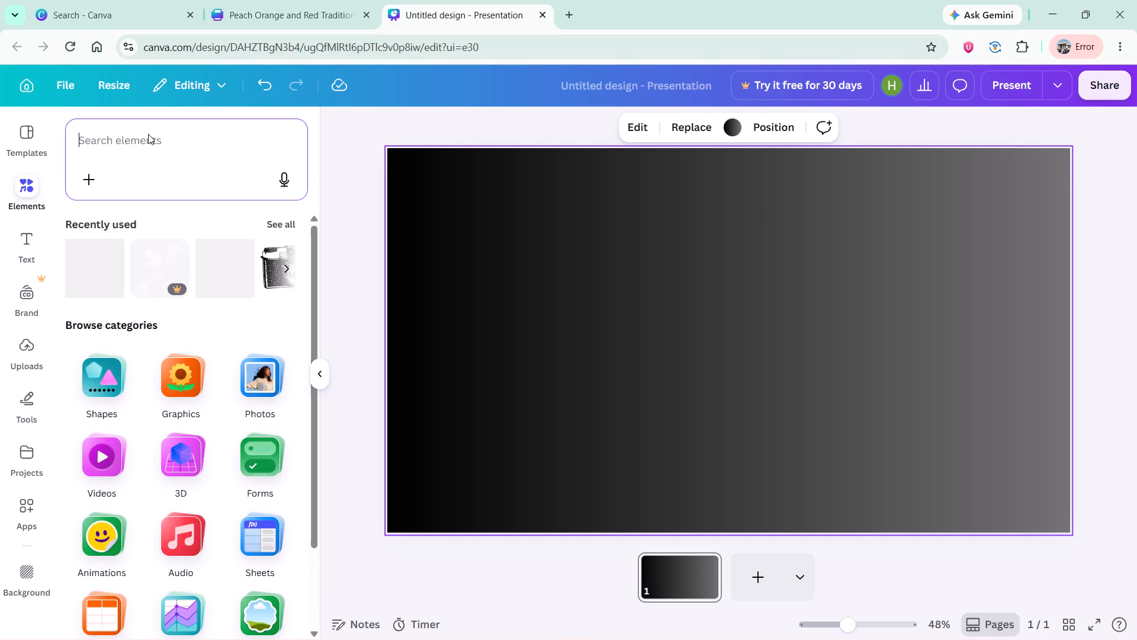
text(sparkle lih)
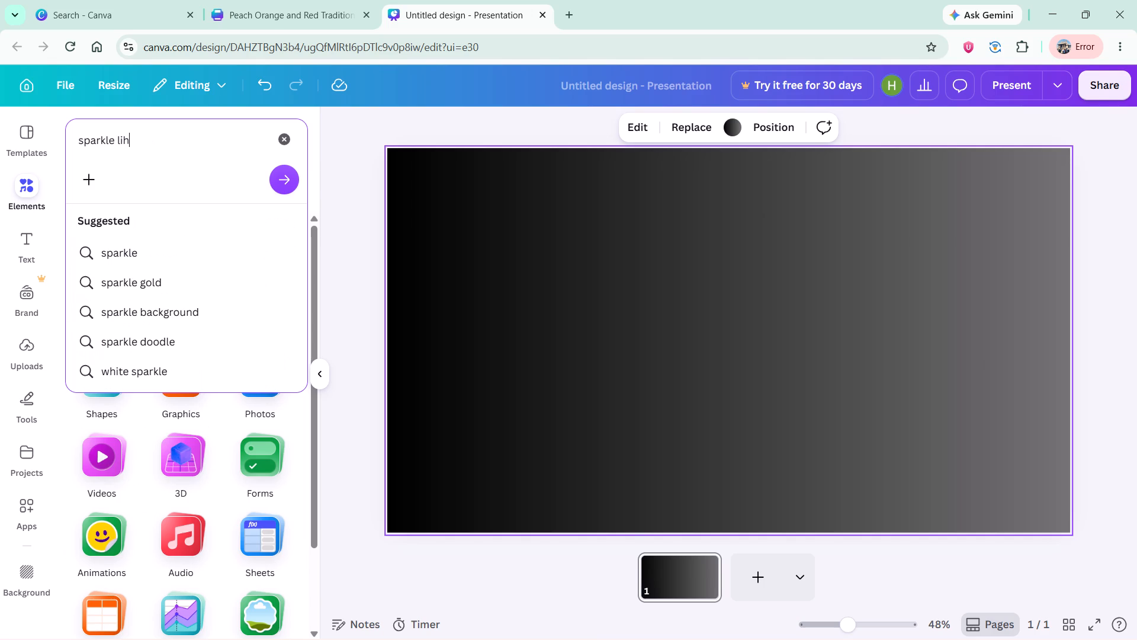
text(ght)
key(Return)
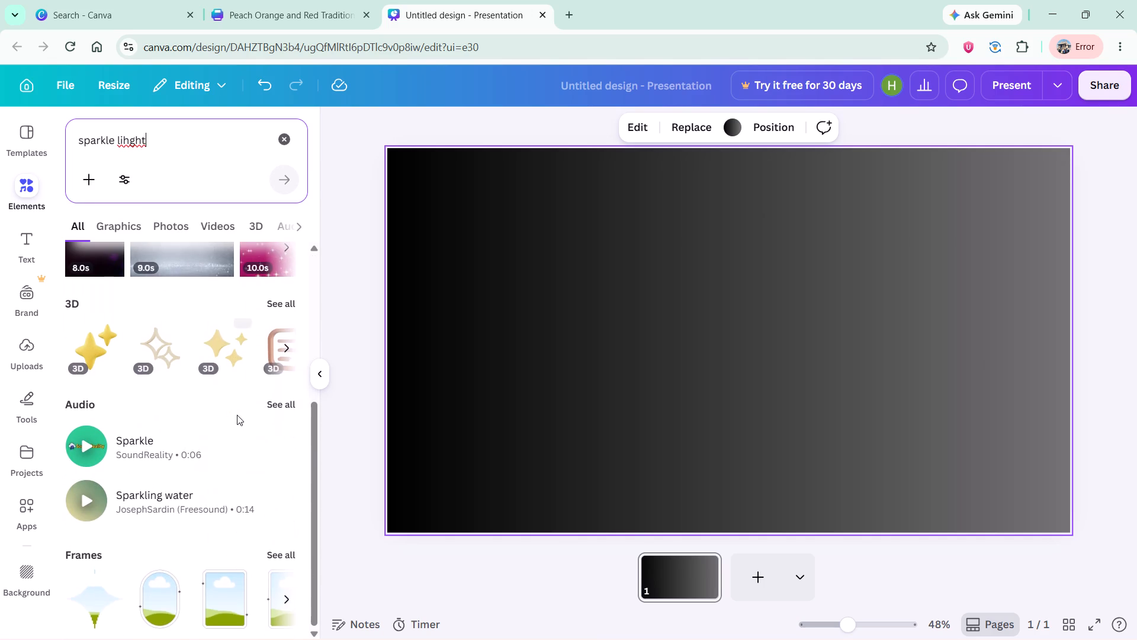
Limit the search to graphics and examine the sparkle designs for one that suits the dark page.
click(130, 230)
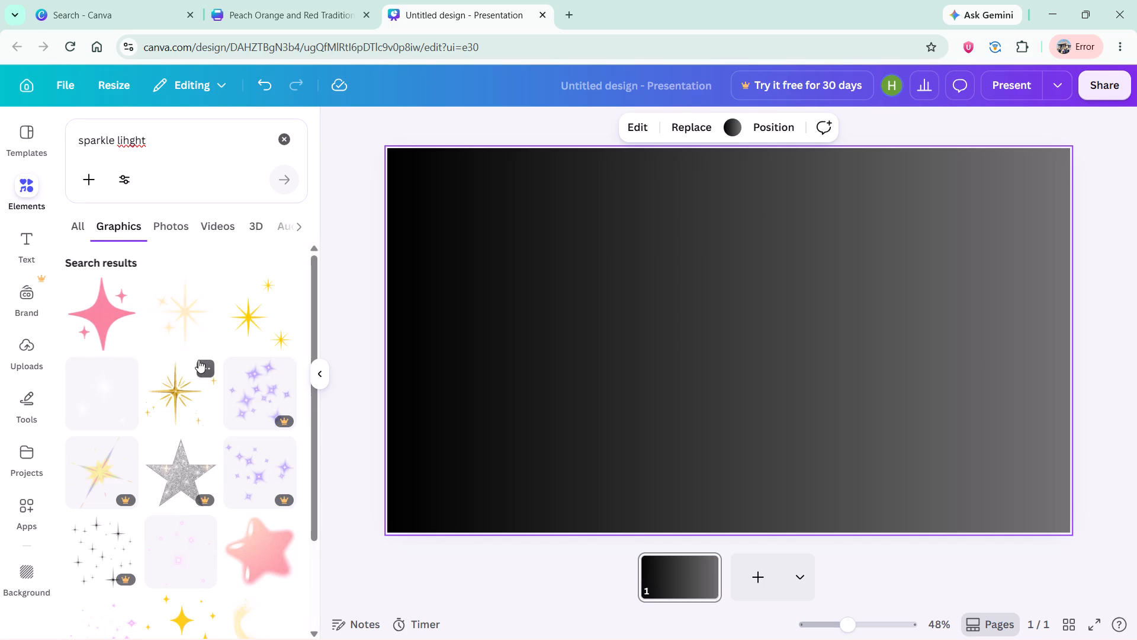
scroll(201, 447, down, 8)
scroll(201, 447, up, 4)
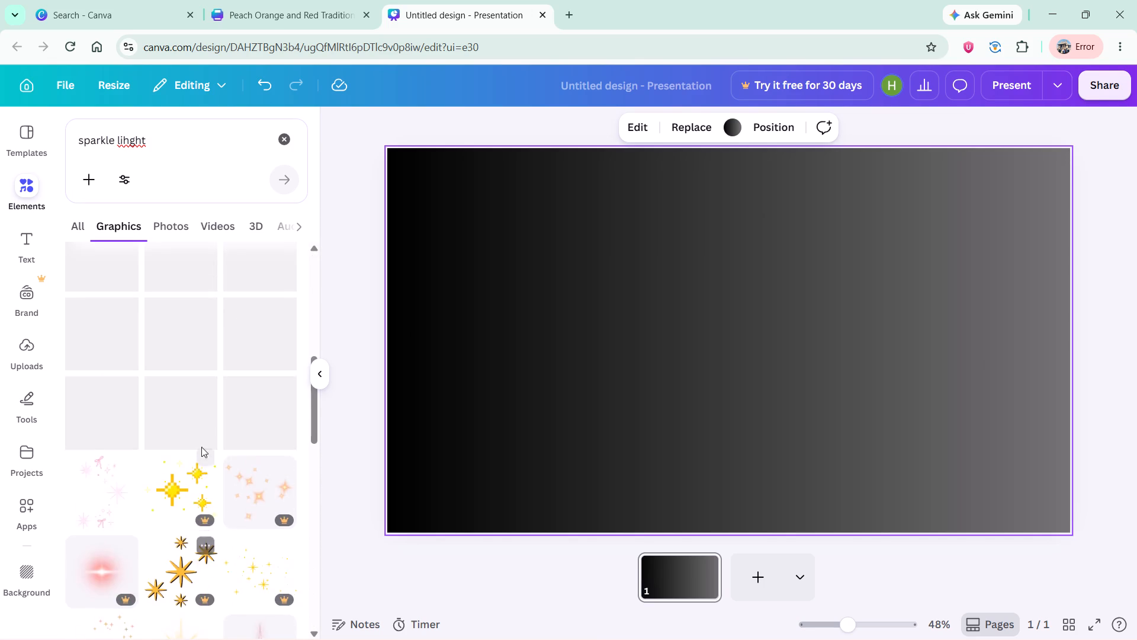
scroll(201, 447, up, 1)
scroll(201, 447, down, 1)
scroll(201, 447, up, 1)
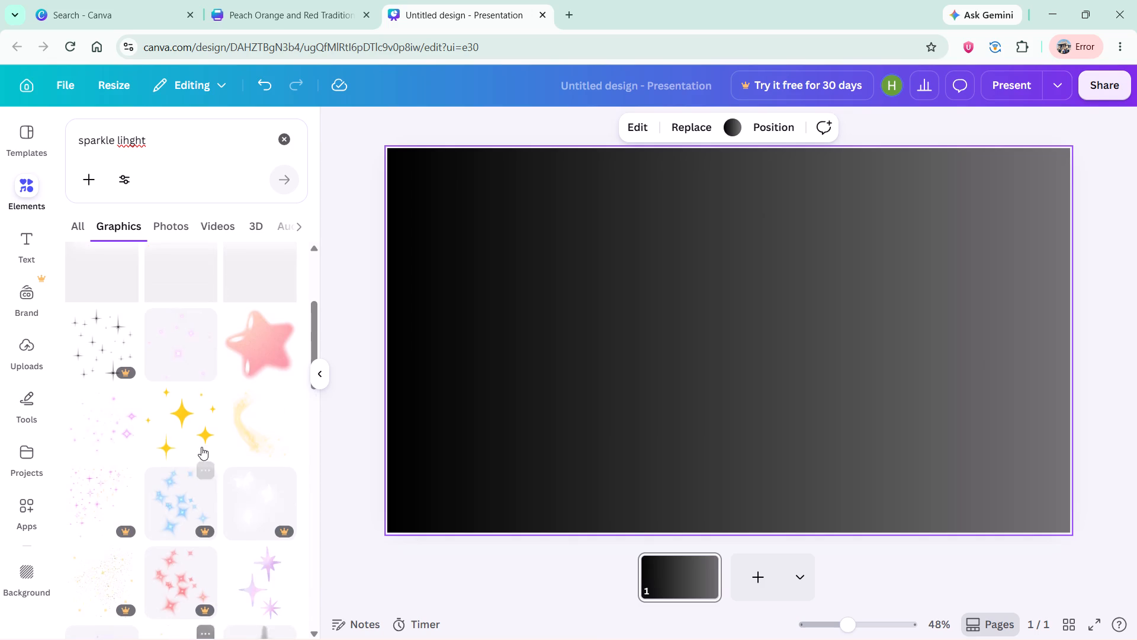
scroll(201, 447, up, 4)
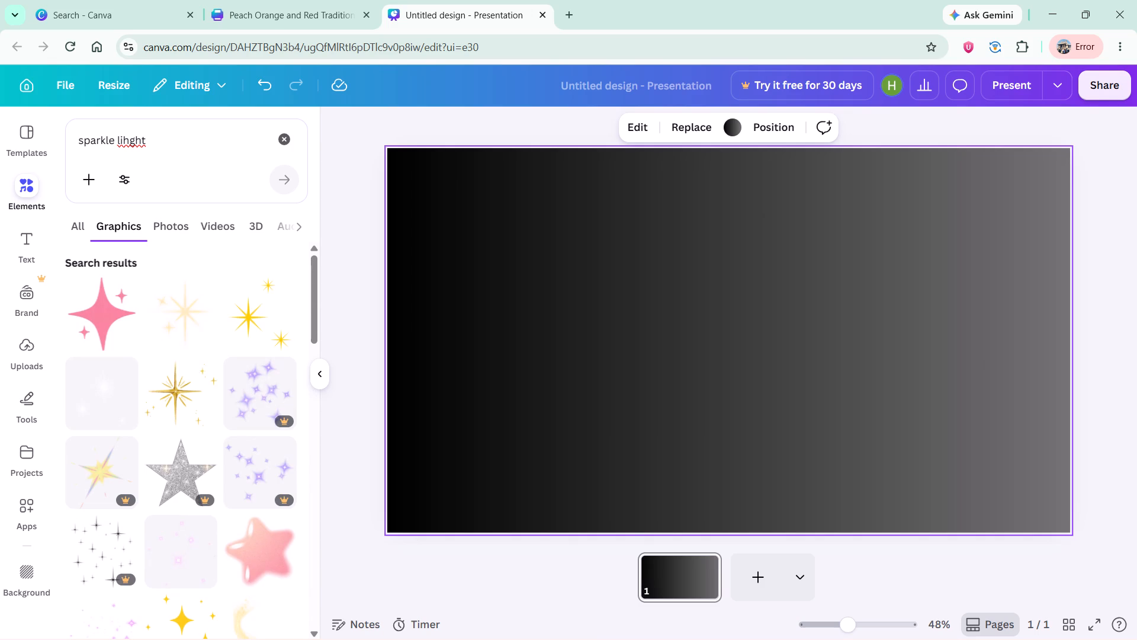
Search the elements library for "diwali diya" and examine the diya graphics for one that suits the dark page.
triple_click(165, 135)
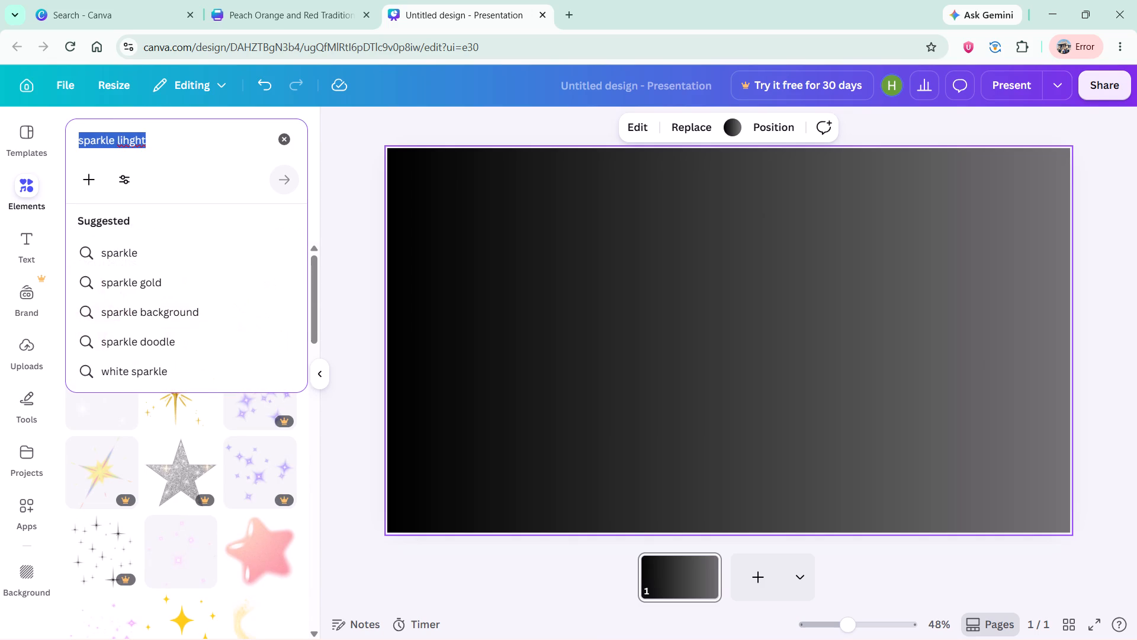
click(165, 135)
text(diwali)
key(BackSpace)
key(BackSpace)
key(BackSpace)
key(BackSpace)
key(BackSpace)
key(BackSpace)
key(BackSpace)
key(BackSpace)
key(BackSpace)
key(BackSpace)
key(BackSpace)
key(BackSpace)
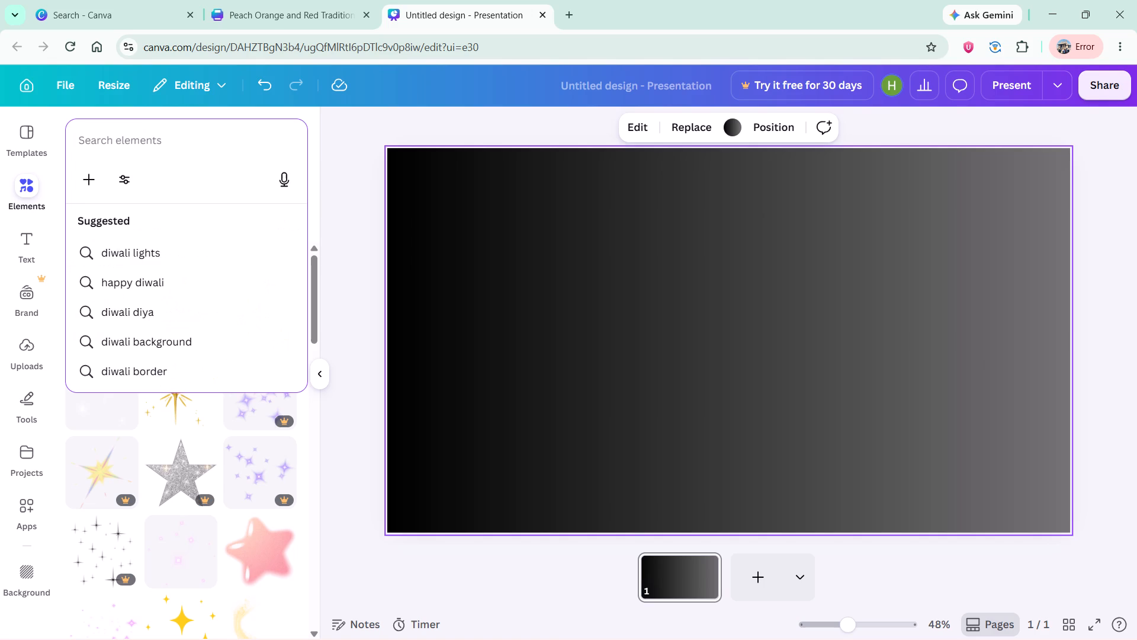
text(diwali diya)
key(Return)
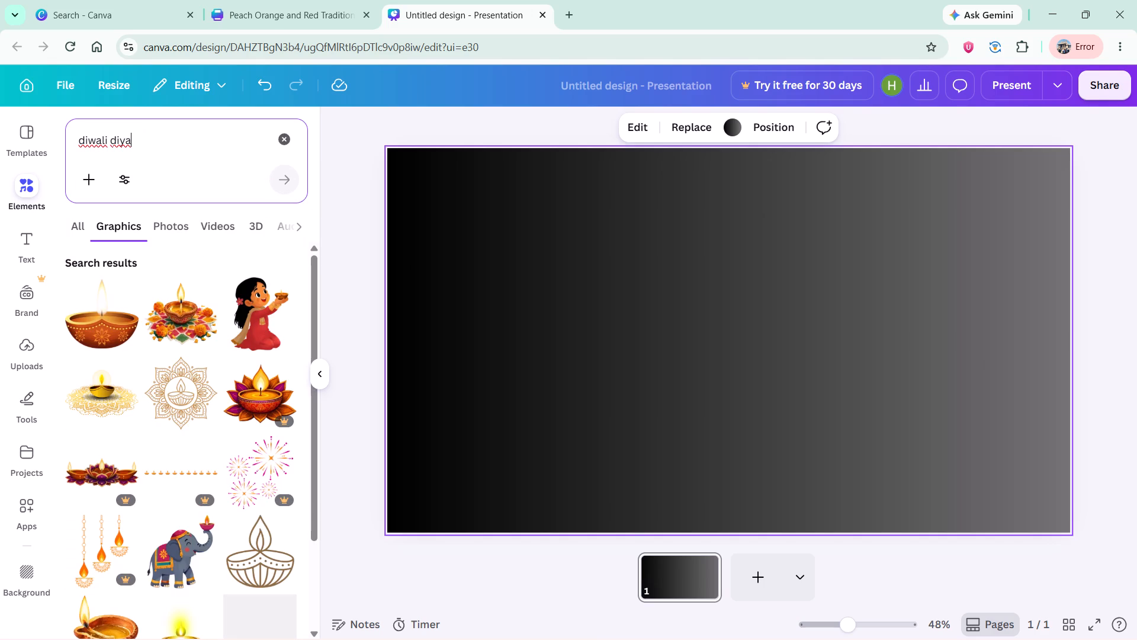
scroll(175, 441, down, 2)
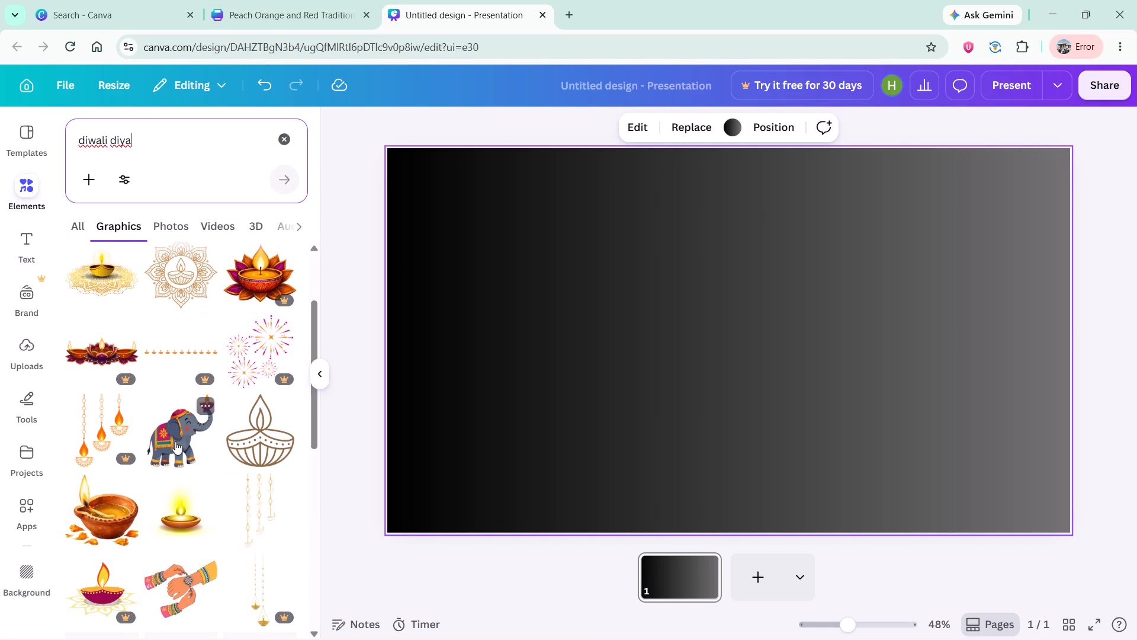
scroll(202, 316, up, 3)
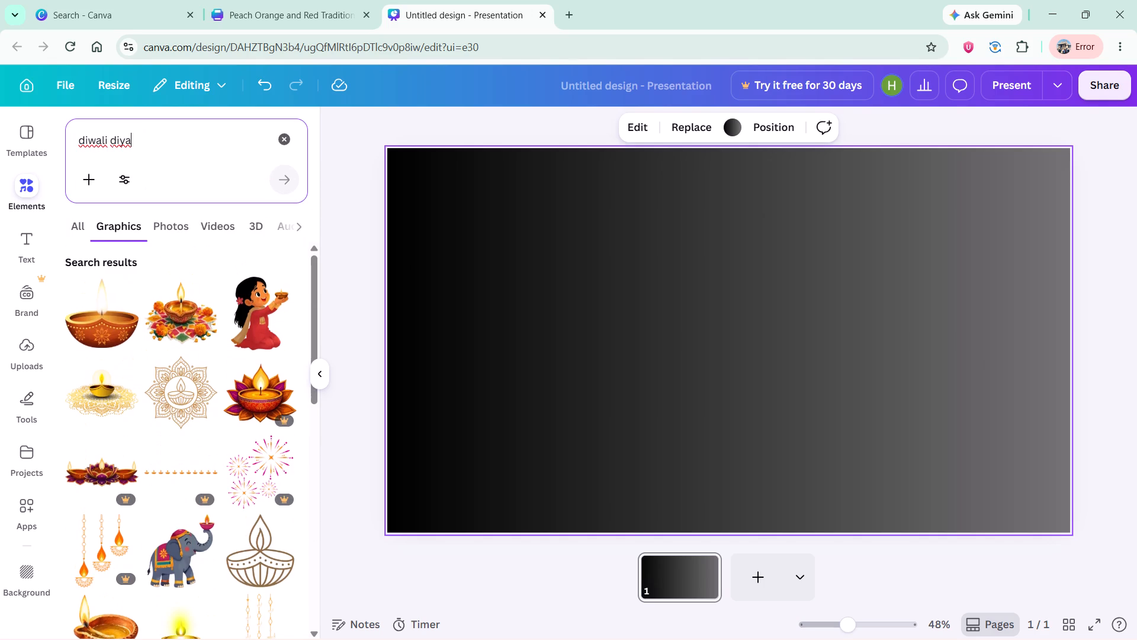
Search the graphics for "diwali lights" and place the string garland with hanging diyas and bulbs in the page's upper-left corner.
triple_click(139, 146)
click(139, 146)
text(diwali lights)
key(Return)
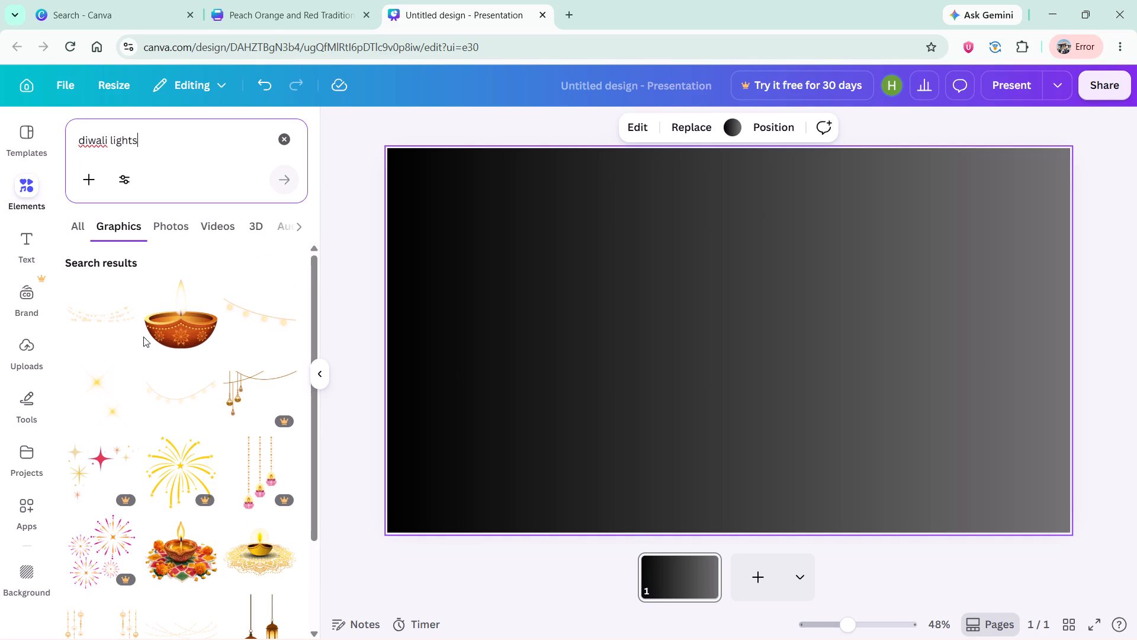
click(250, 386)
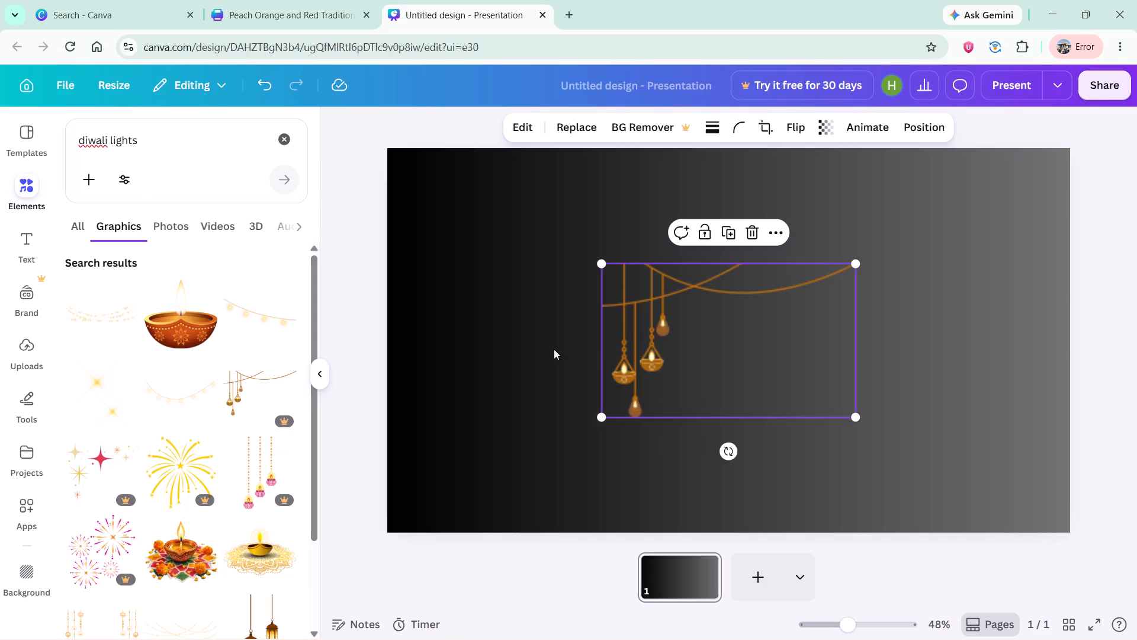
drag(717, 334, 528, 190)
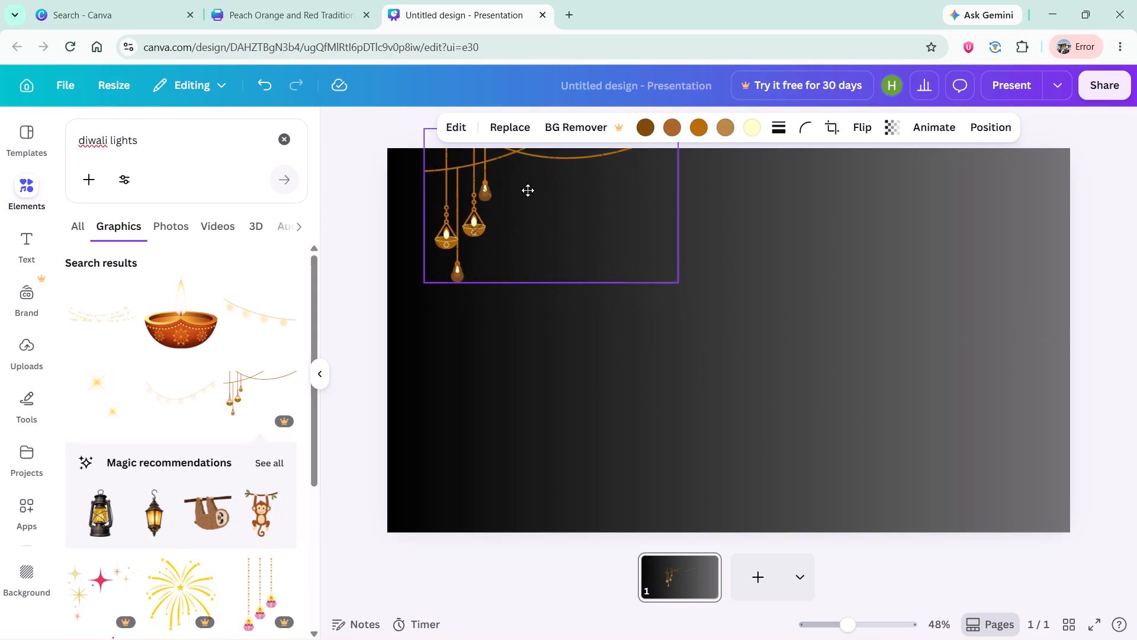
drag(528, 190, 503, 222)
click(442, 258)
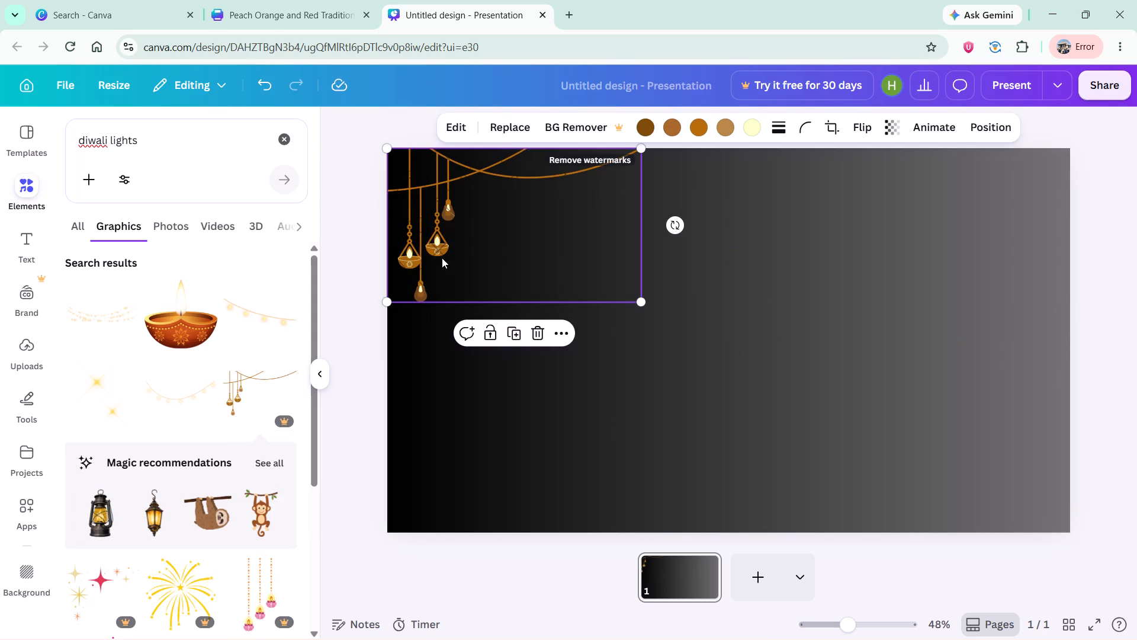
click(512, 226)
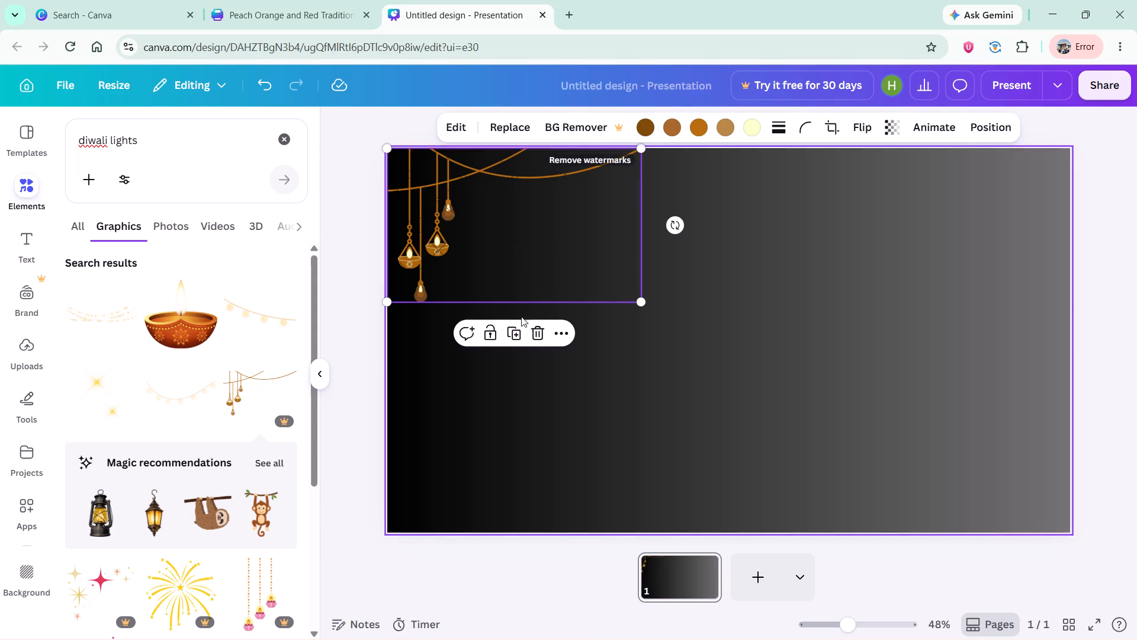
Duplicate the hanging diya garland, flip the copy horizontally and place it in the page's upper-right corner.
click(517, 327)
drag(548, 275, 724, 283)
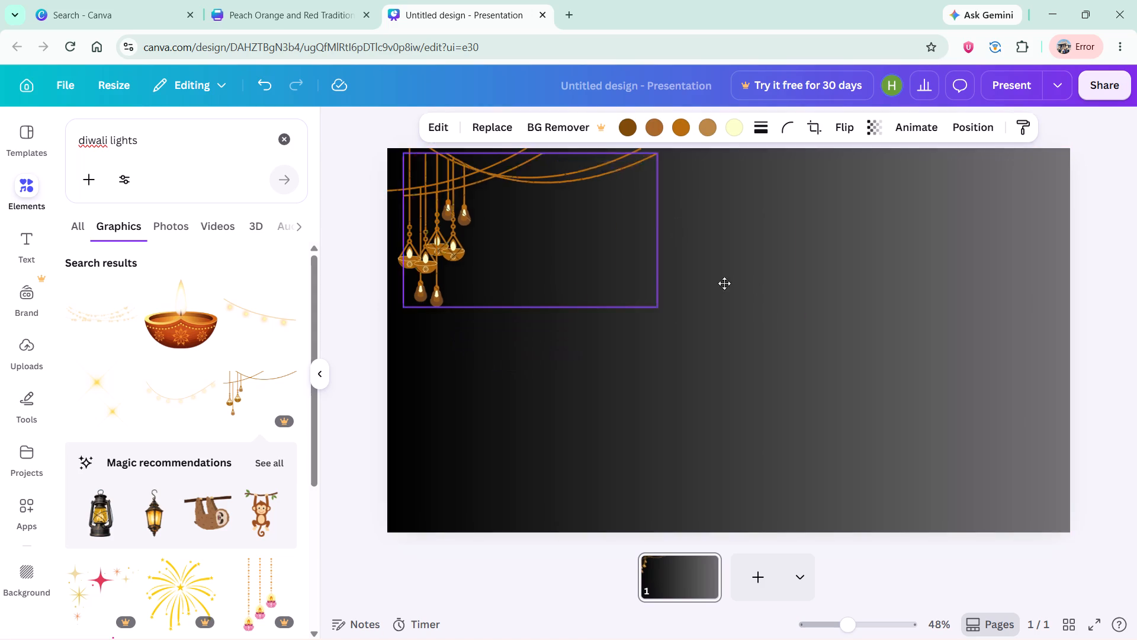
drag(724, 283, 871, 378)
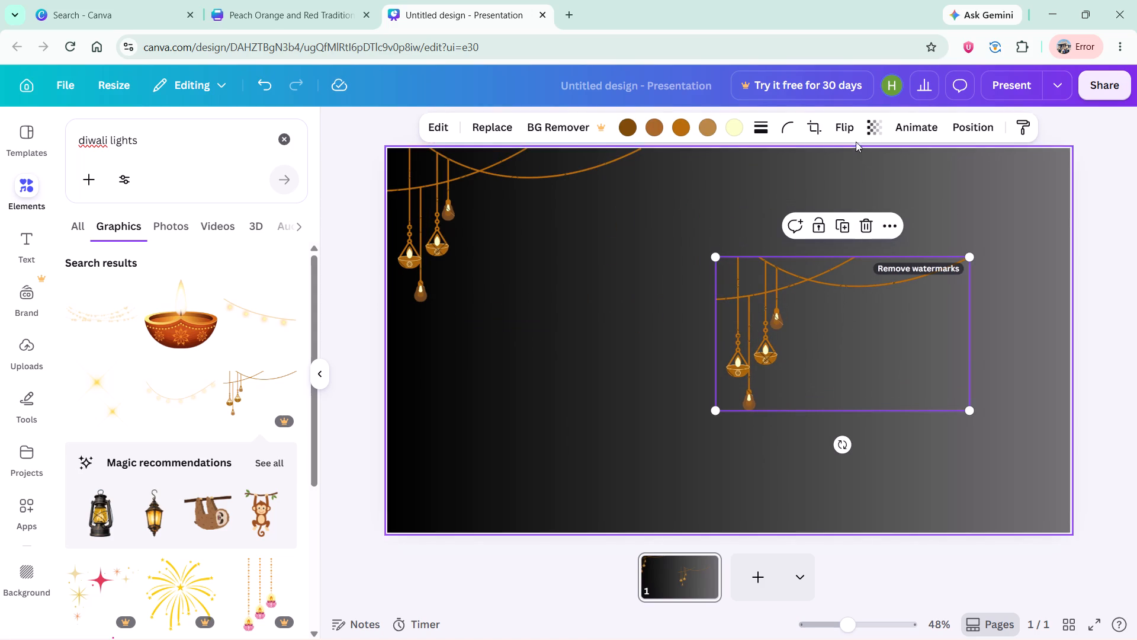
click(849, 131)
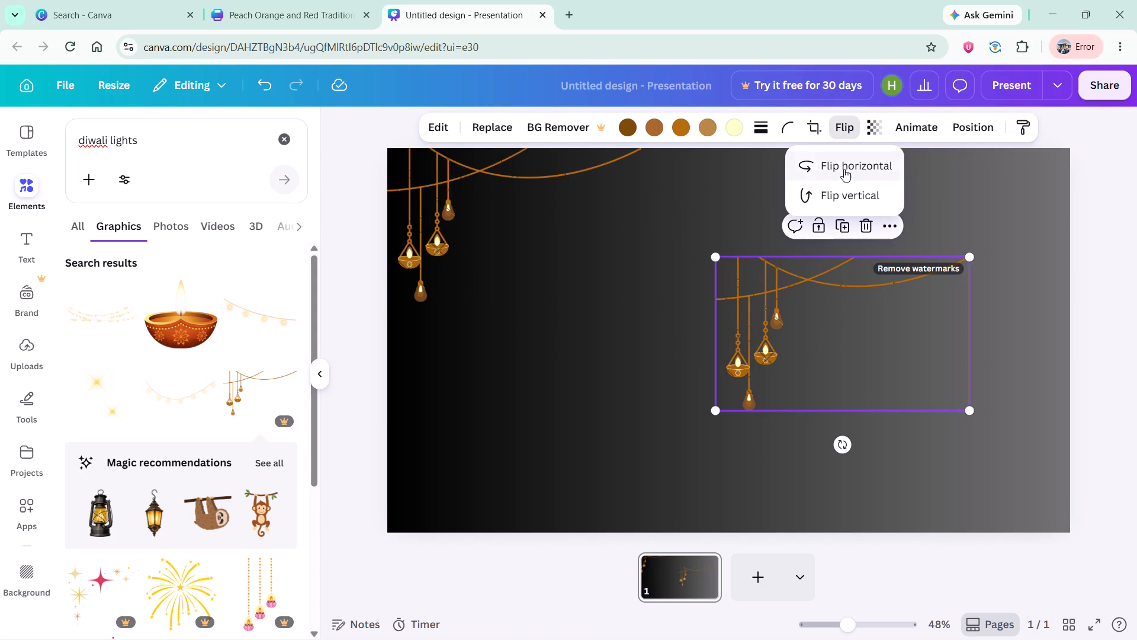
click(842, 171)
drag(865, 318, 900, 286)
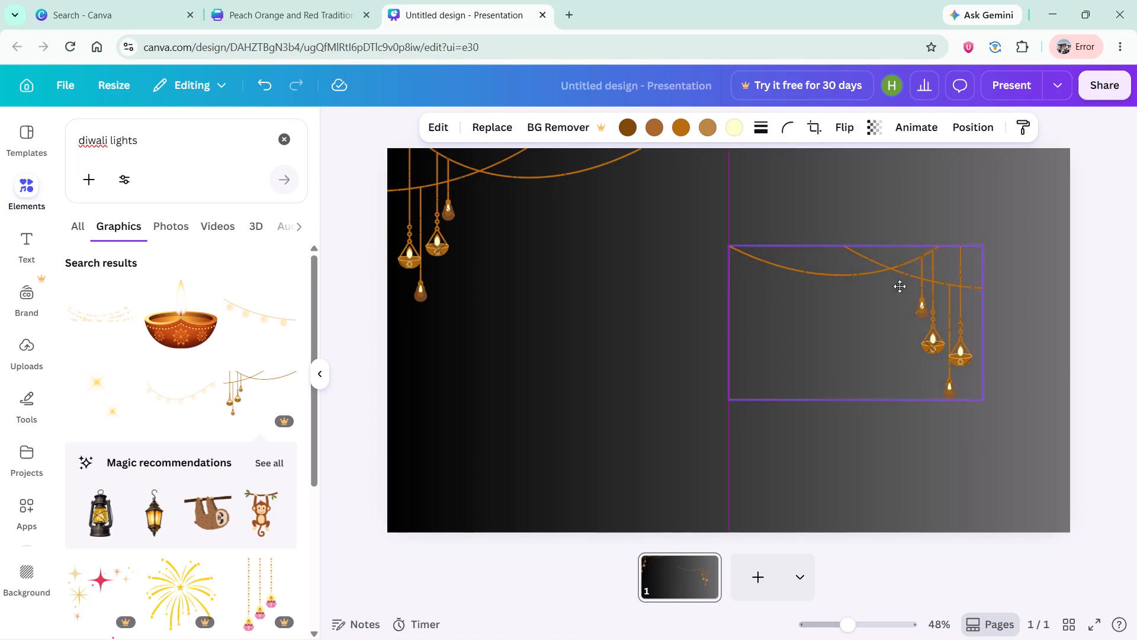
drag(900, 286, 964, 209)
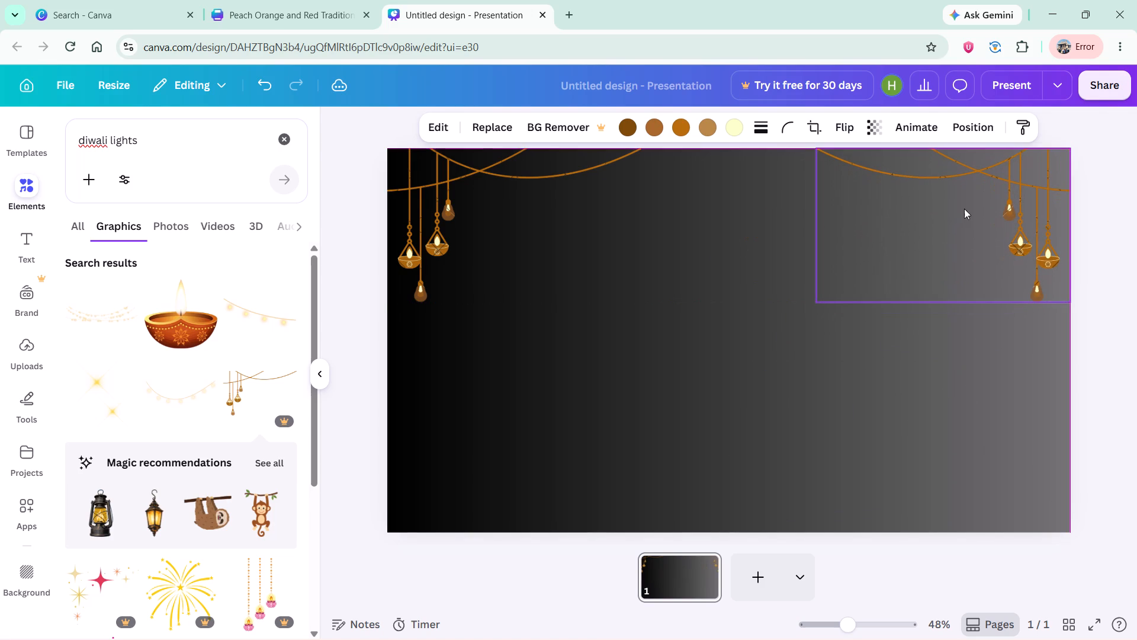
click(1103, 270)
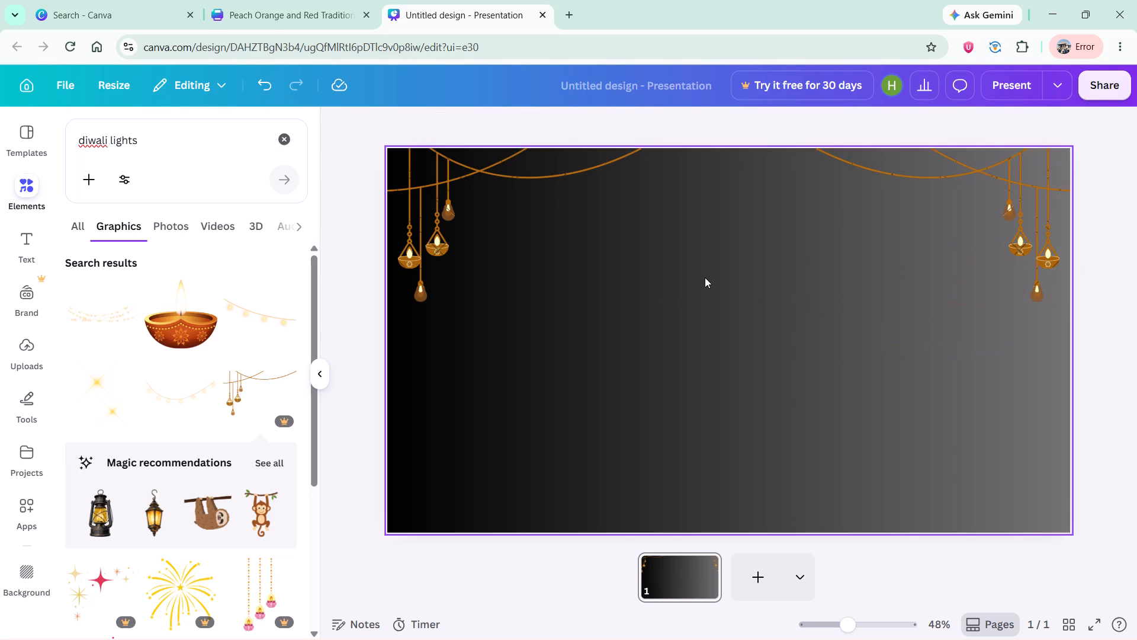
Add the pair of brown hanging lanterns, shrink it to under half size and hang it from the page's top edge beside the left diyas.
scroll(219, 492, down, 2)
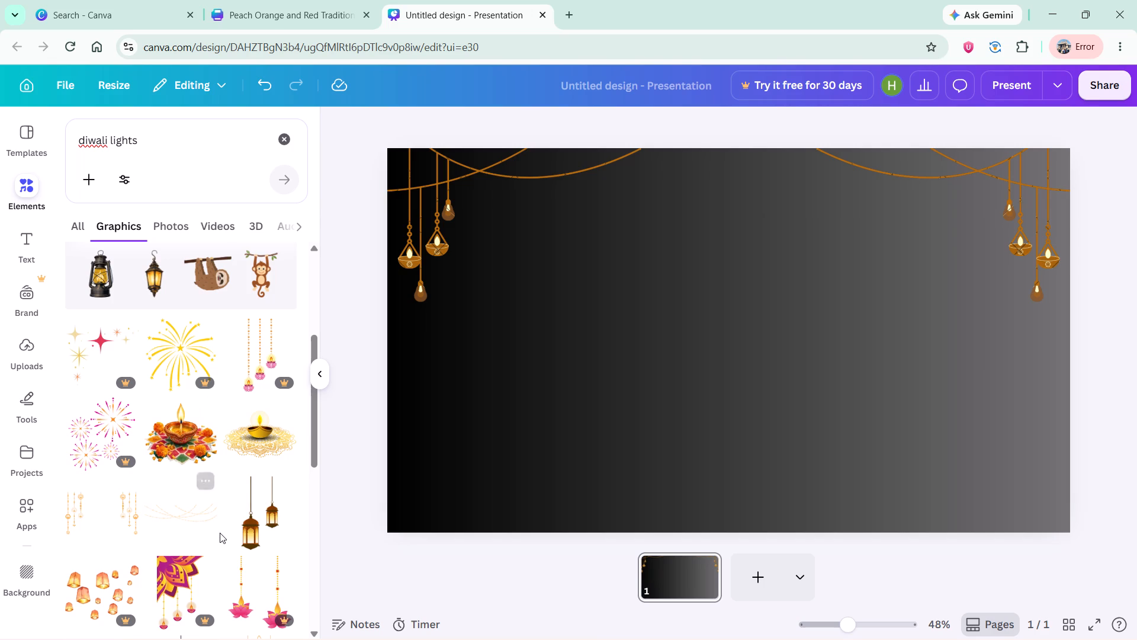
scroll(220, 533, down, 1)
click(266, 392)
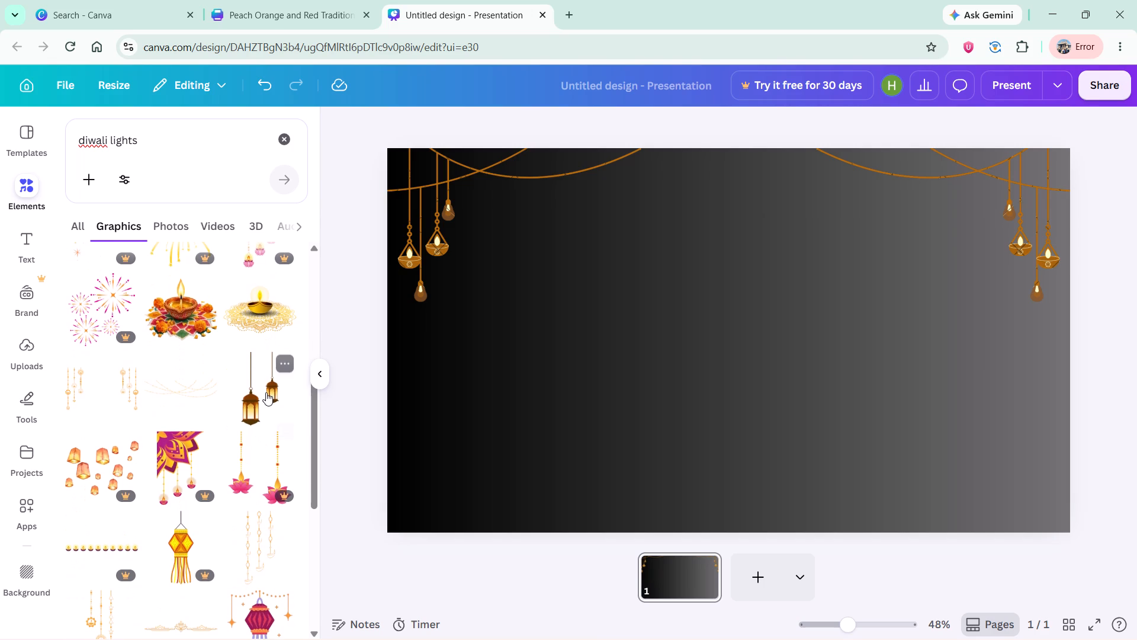
drag(712, 393, 596, 310)
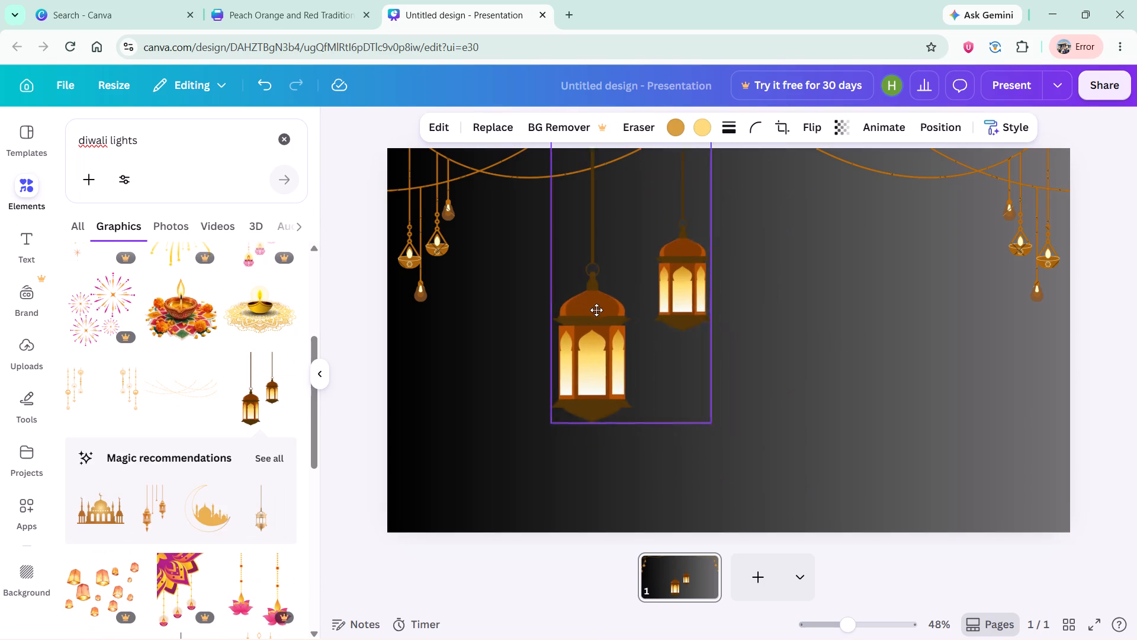
drag(596, 310, 626, 438)
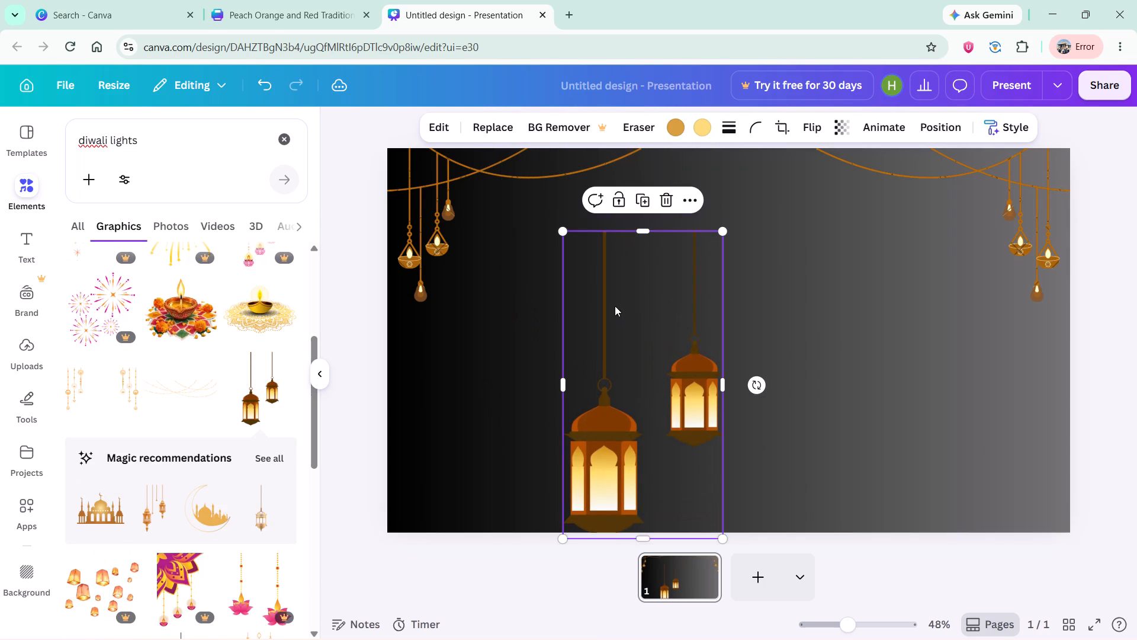
drag(564, 230, 658, 392)
drag(689, 472, 555, 247)
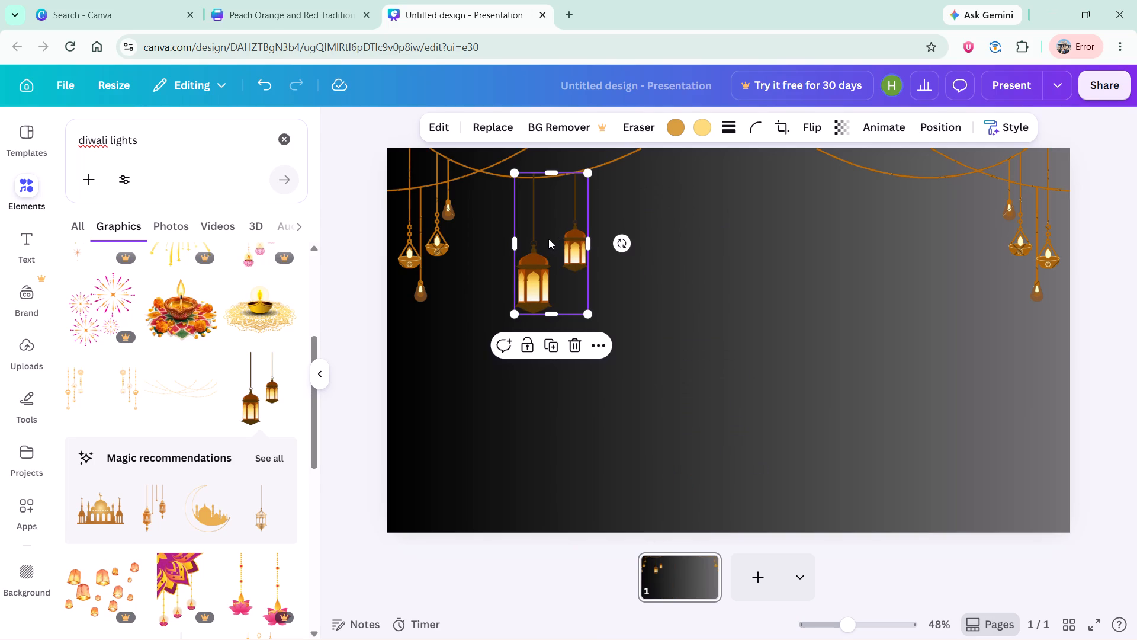
drag(553, 267, 517, 238)
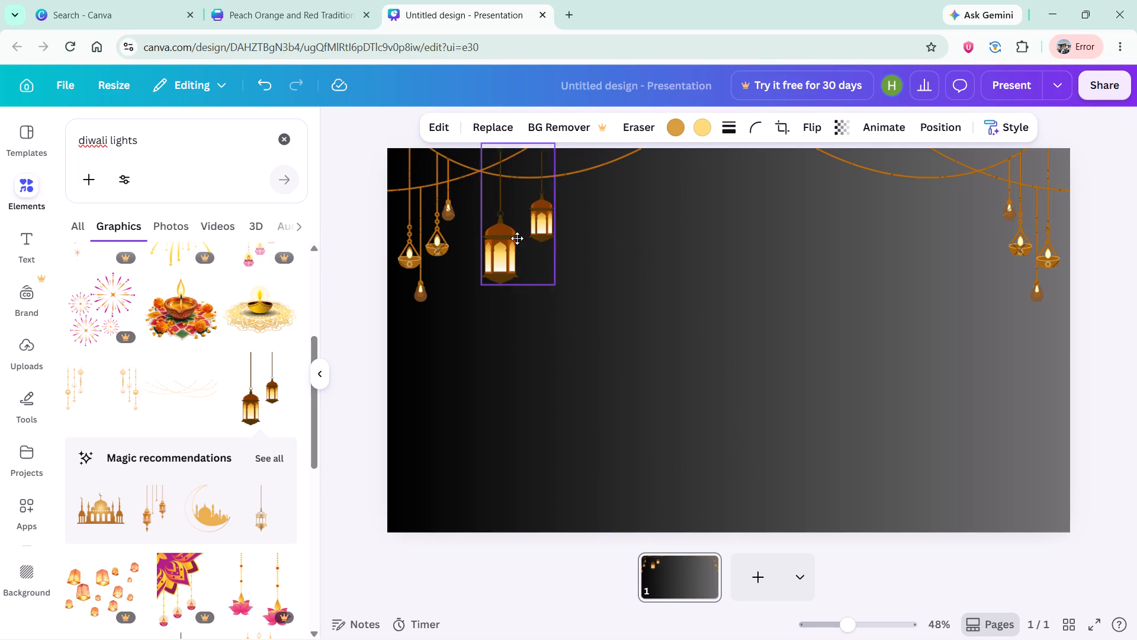
drag(517, 238, 507, 236)
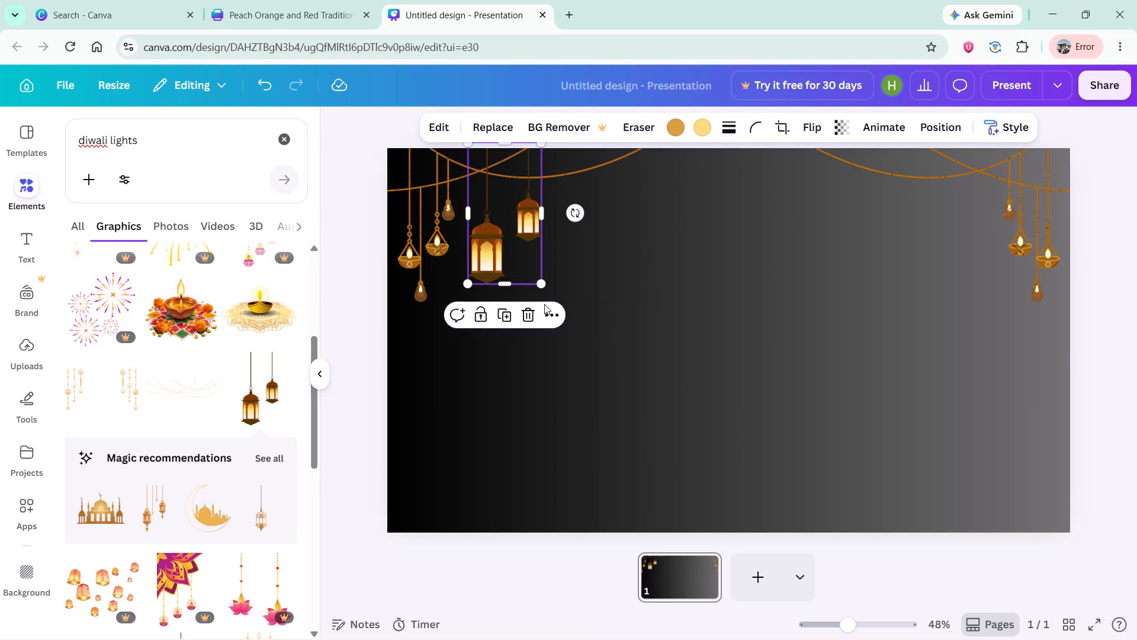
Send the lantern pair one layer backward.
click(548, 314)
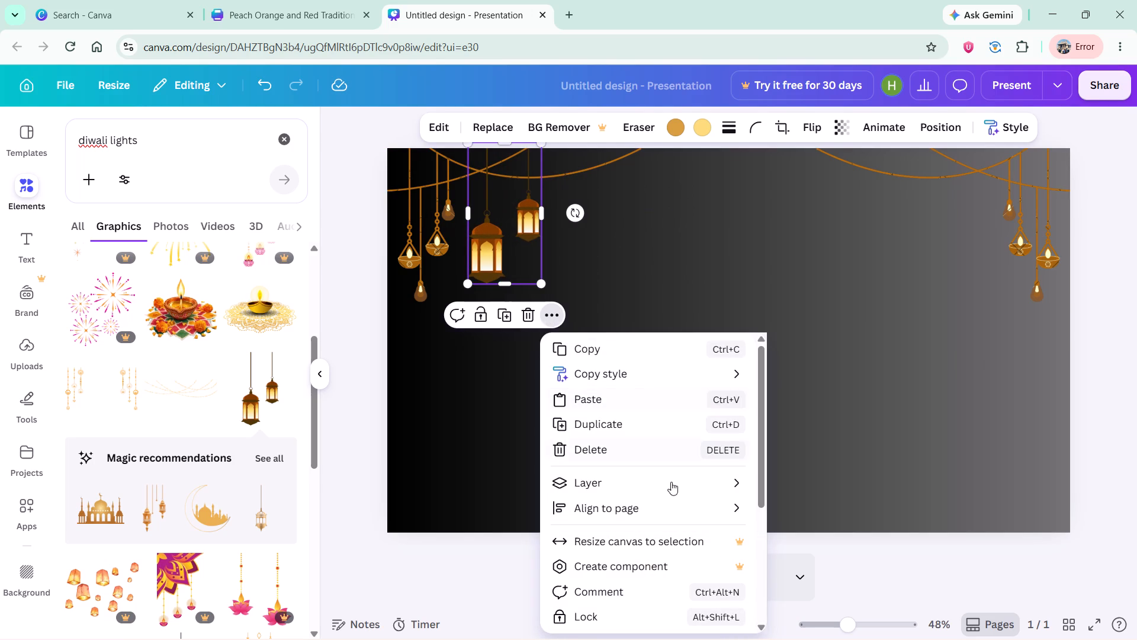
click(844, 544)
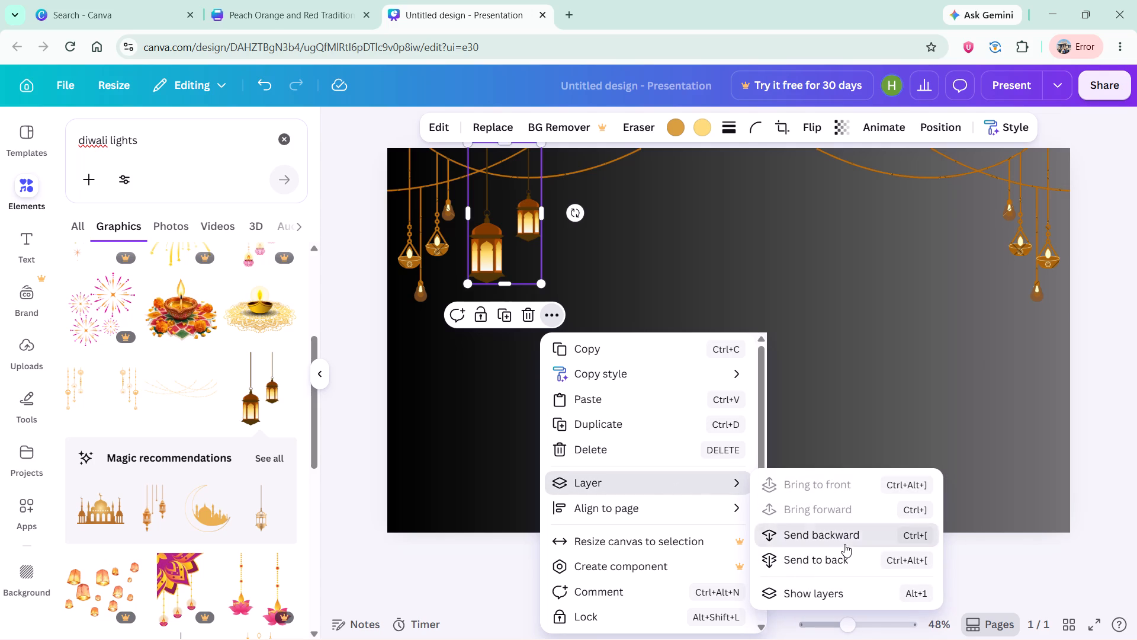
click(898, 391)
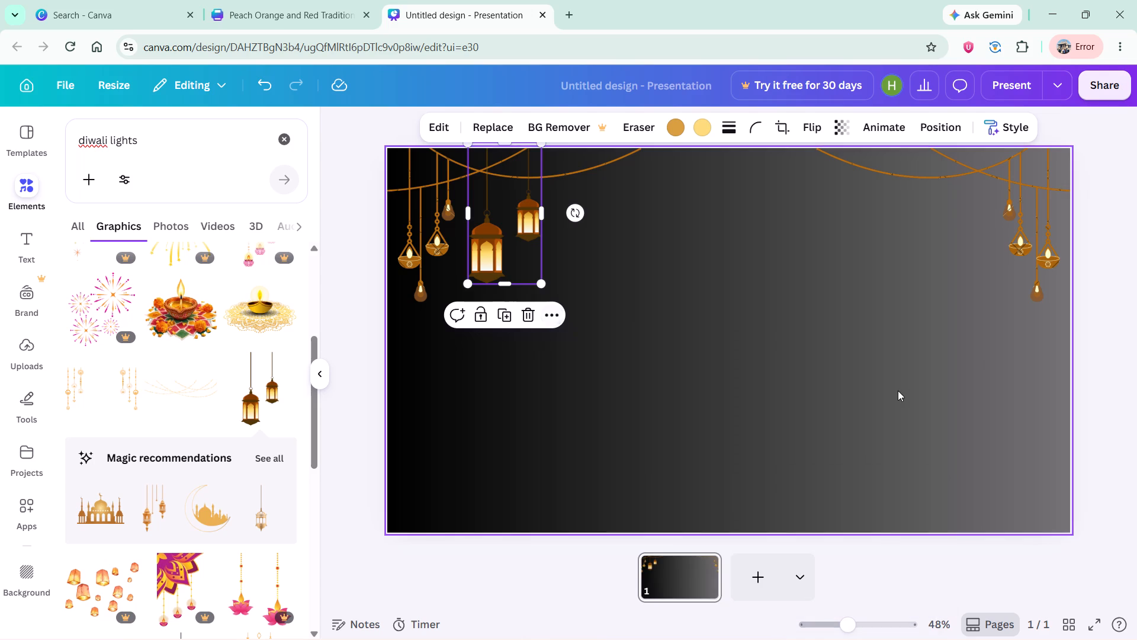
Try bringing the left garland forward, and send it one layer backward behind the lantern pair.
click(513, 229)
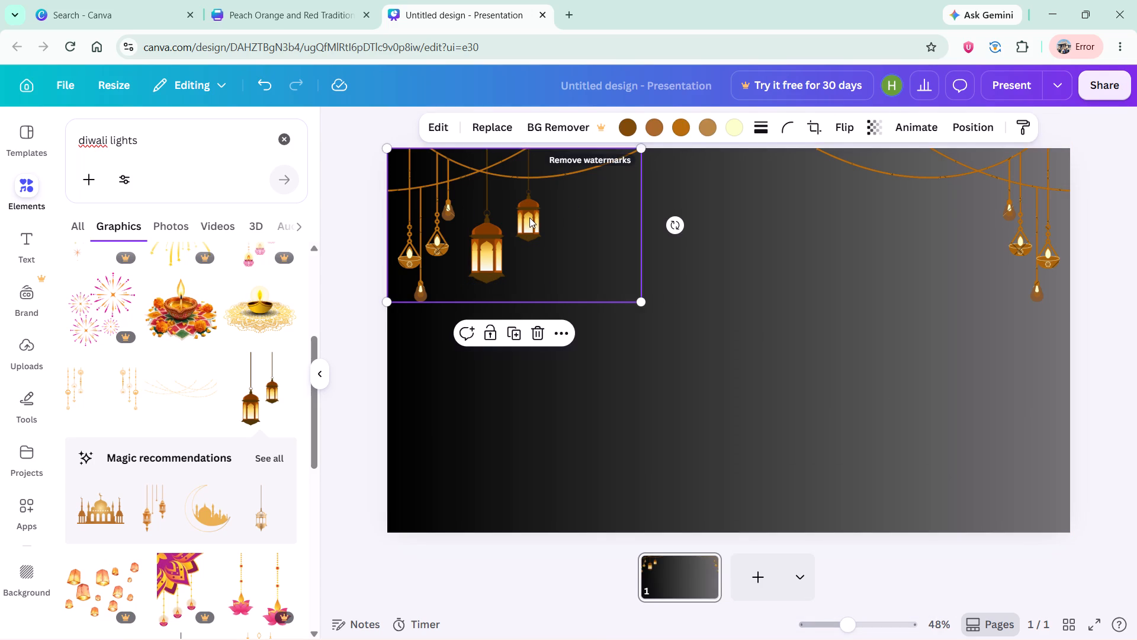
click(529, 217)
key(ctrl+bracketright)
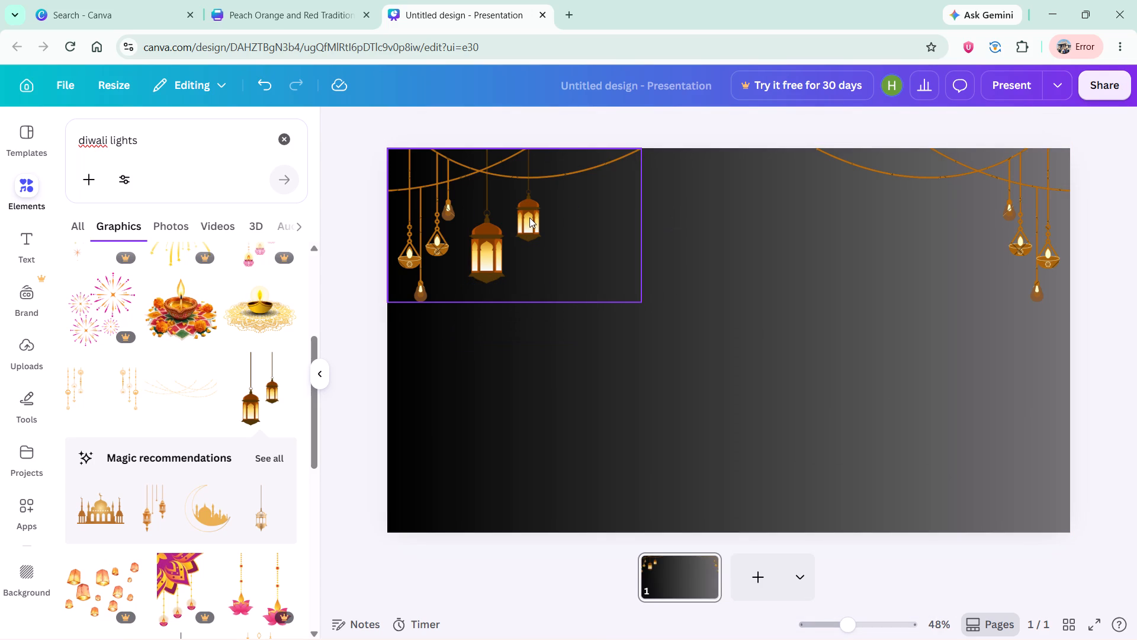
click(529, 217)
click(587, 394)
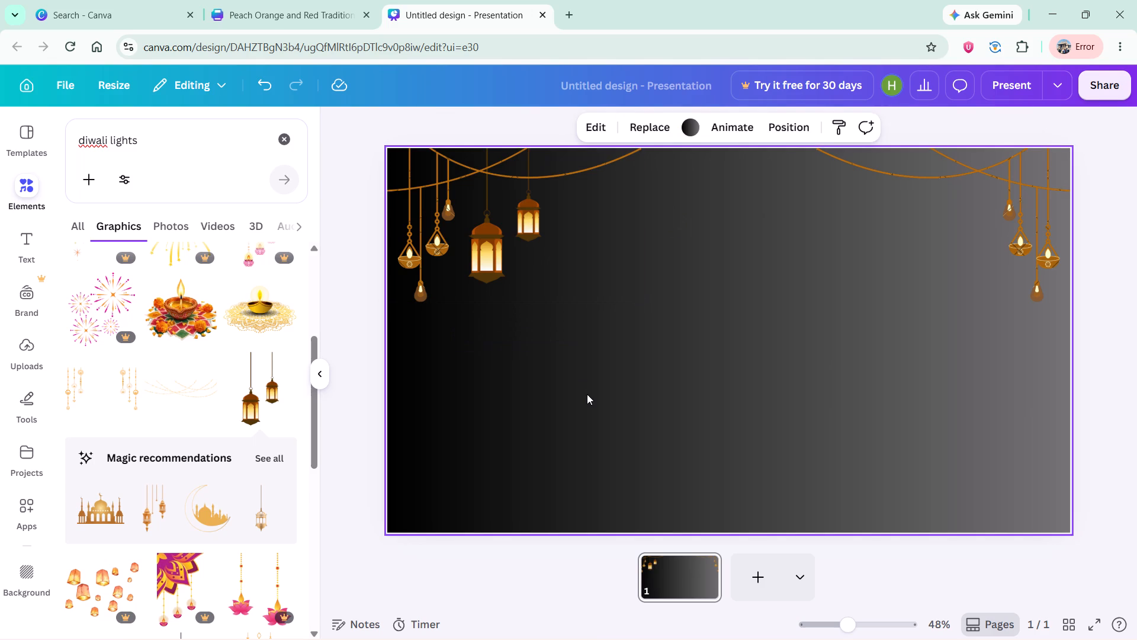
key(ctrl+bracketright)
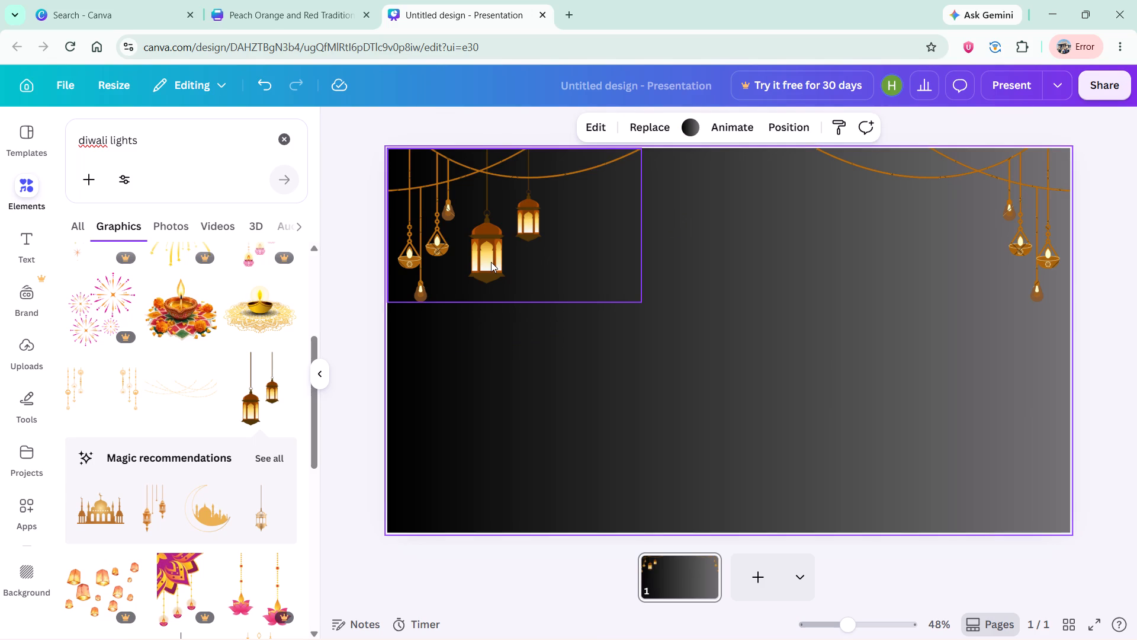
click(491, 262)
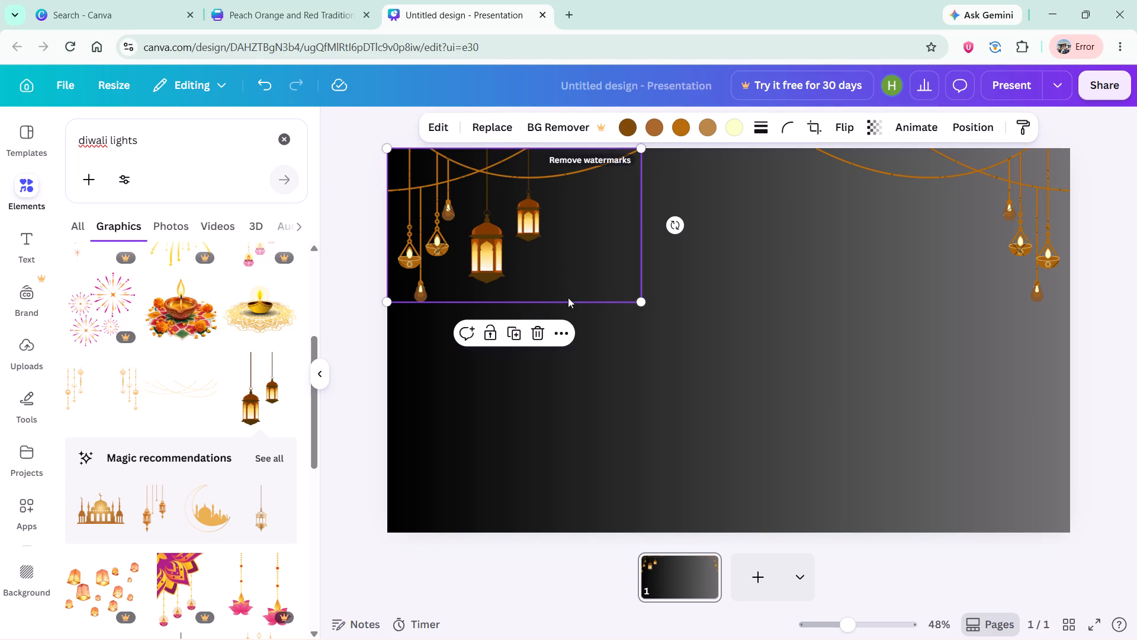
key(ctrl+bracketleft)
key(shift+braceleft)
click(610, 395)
Duplicate the hanging lantern pair and place the copy beside the right diyas, level with the original pair.
click(491, 260)
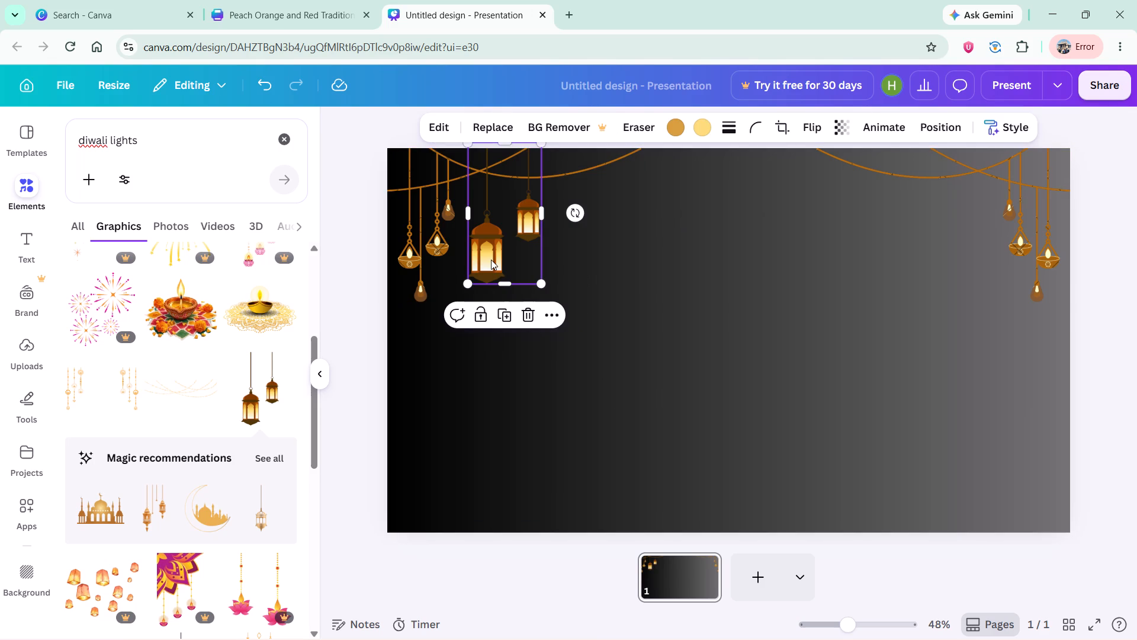
key(ctrl+d)
right_click(491, 260)
drag(491, 260, 788, 239)
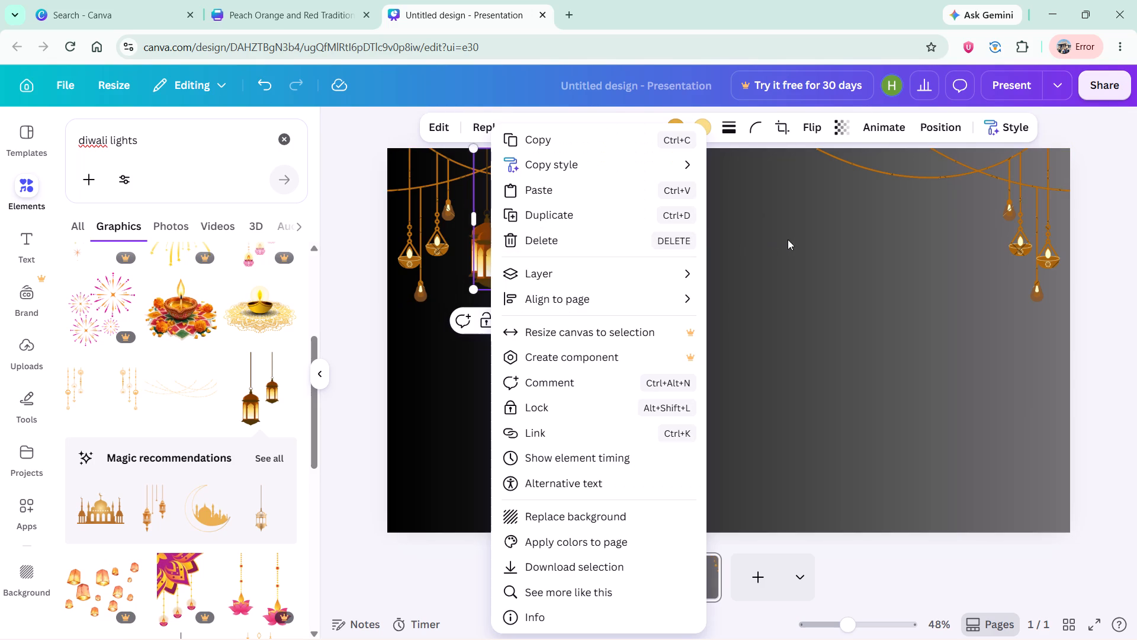
drag(788, 239, 784, 239)
click(784, 239)
drag(523, 260, 788, 241)
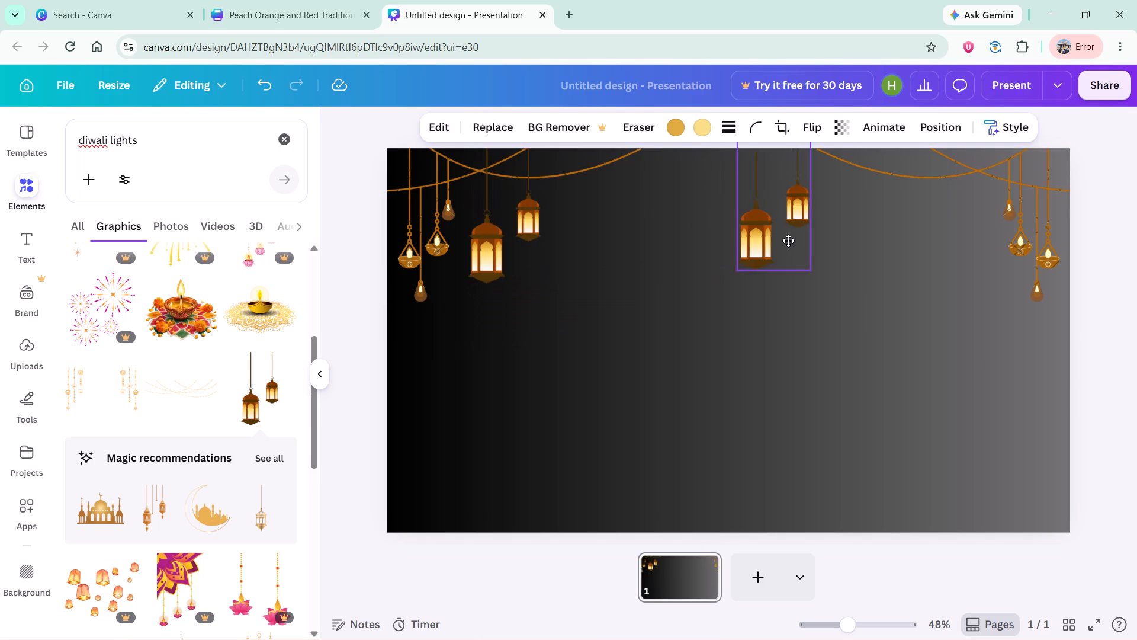
drag(788, 241, 923, 264)
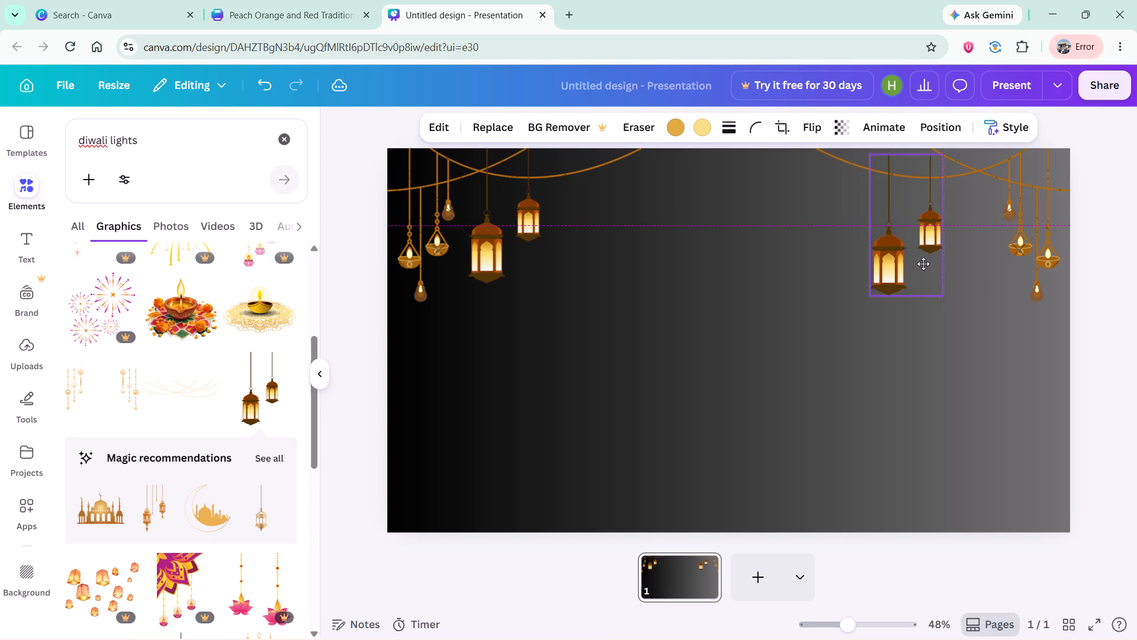
drag(923, 264, 942, 257)
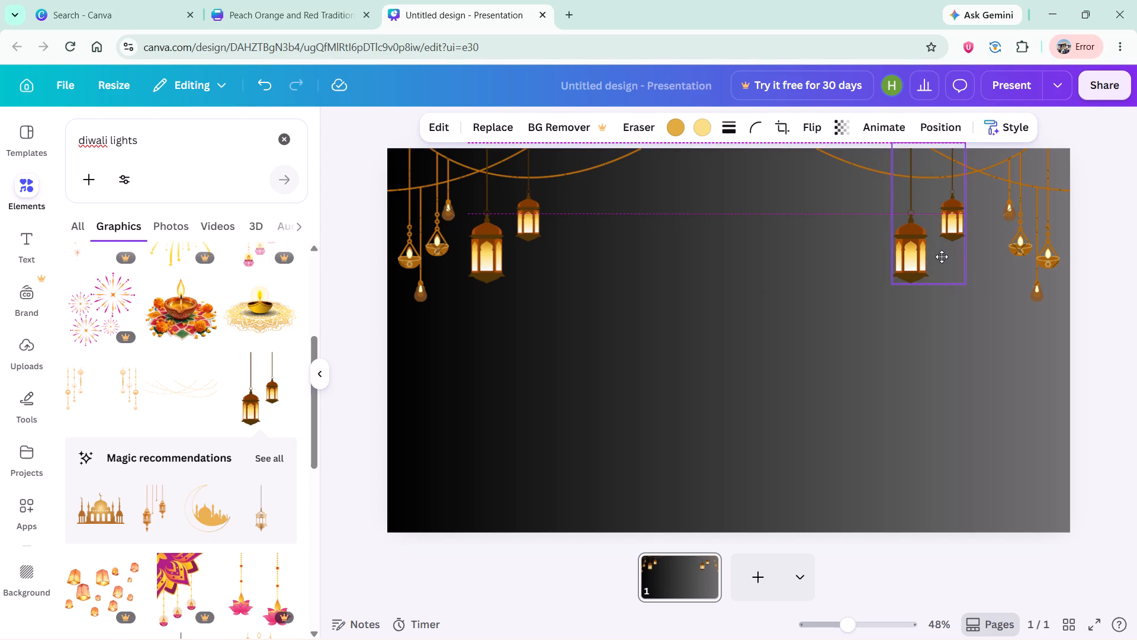
drag(942, 257, 958, 254)
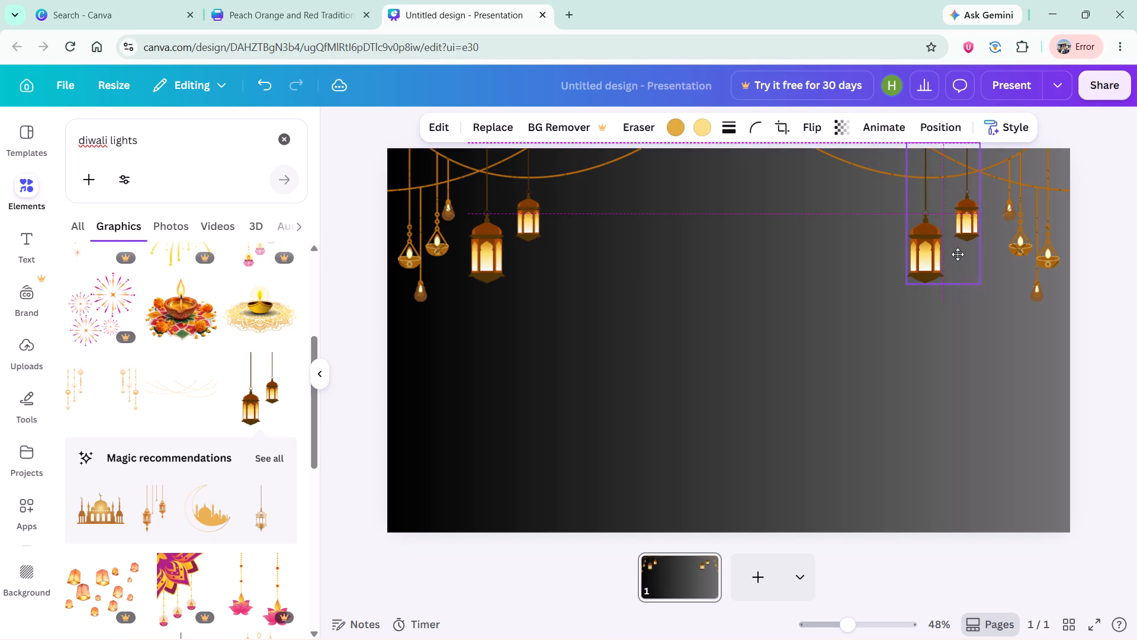
drag(958, 254, 956, 254)
Flip the copied lantern pair horizontally to mirror the left one.
click(985, 315)
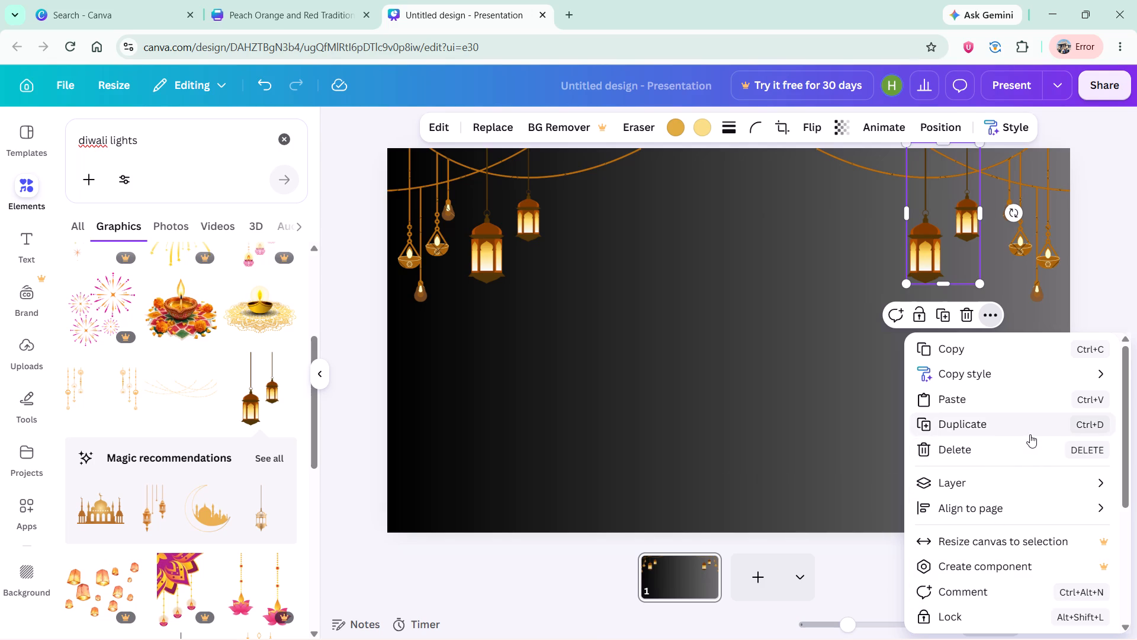
click(811, 126)
click(836, 164)
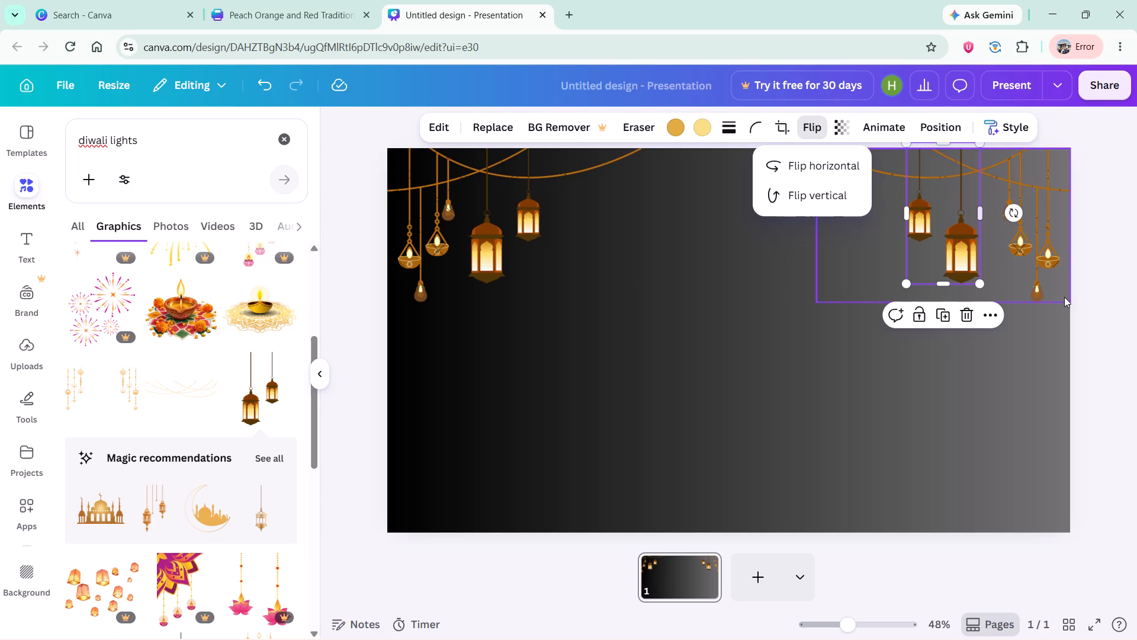
Nudge the flipped lantern pair slightly right, closer to the right diya garland.
click(961, 250)
key(Right)
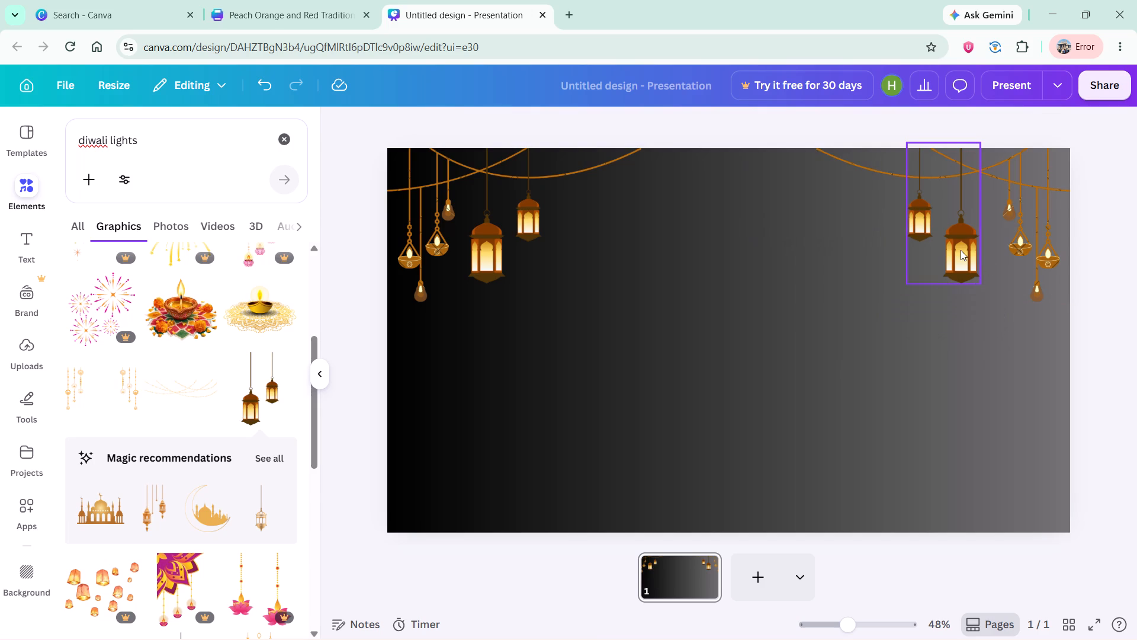
key(Right)
key(Right)
key(Right)
key(Right)
key(Right)
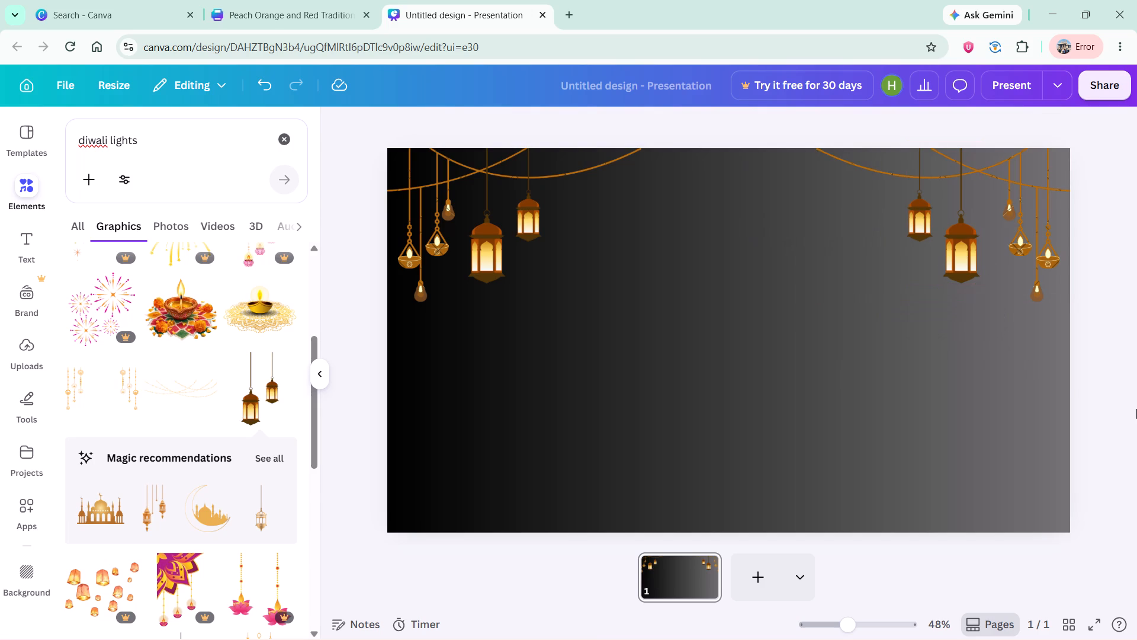
click(1107, 391)
click(956, 259)
key(Right)
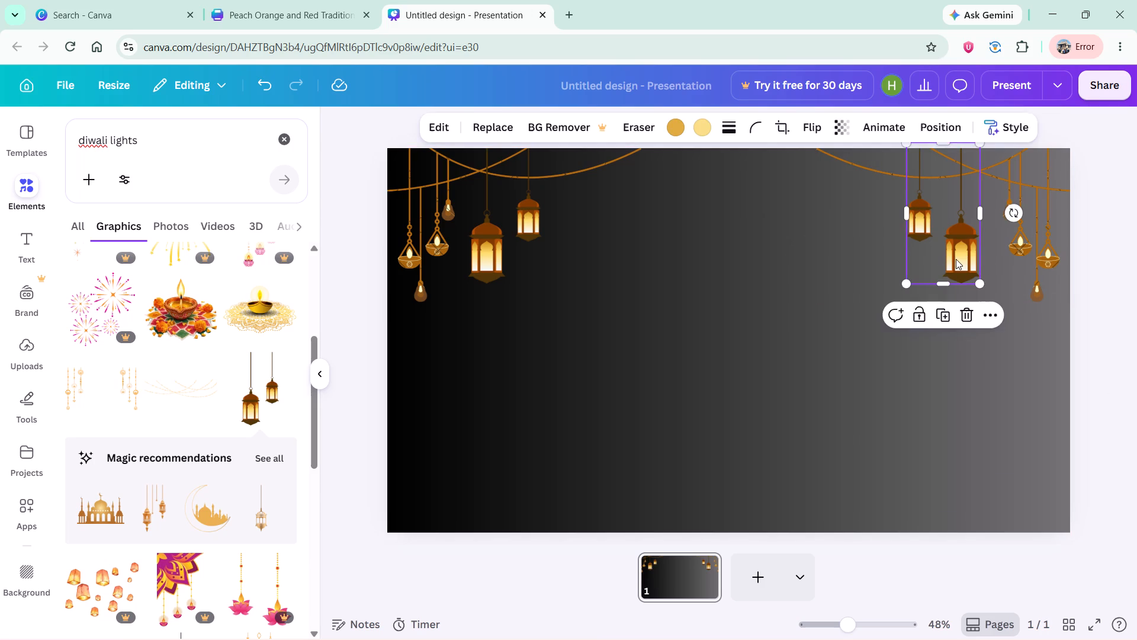
key(Right)
key(Right)
key(Right)
key(Right)
key(Right)
key(Right)
key(Right)
key(Right)
key(Right)
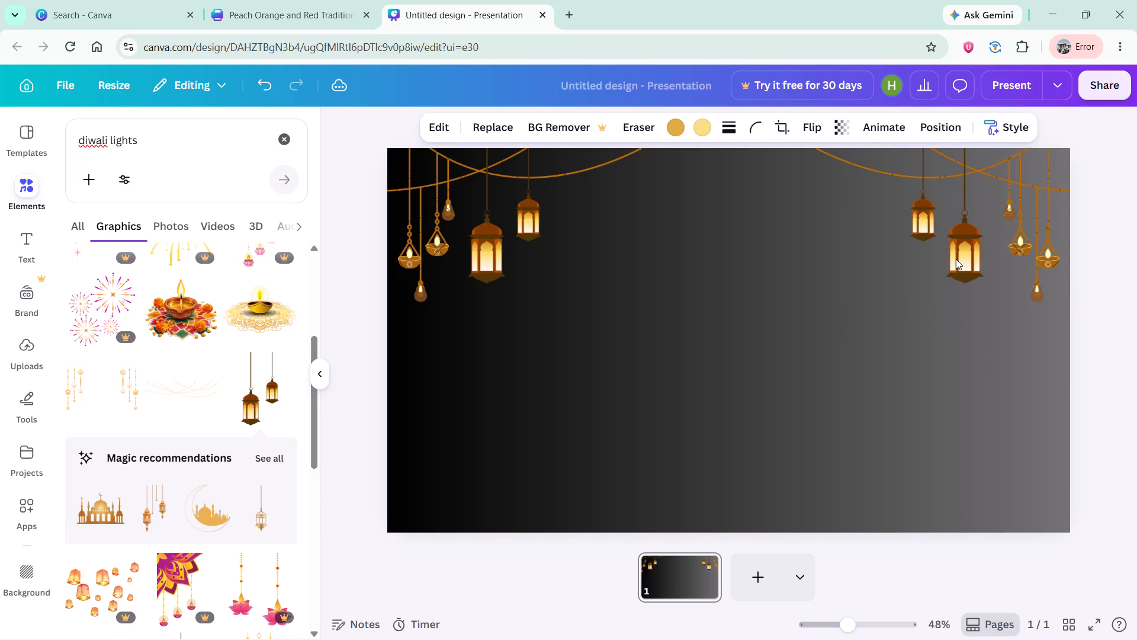
click(1136, 316)
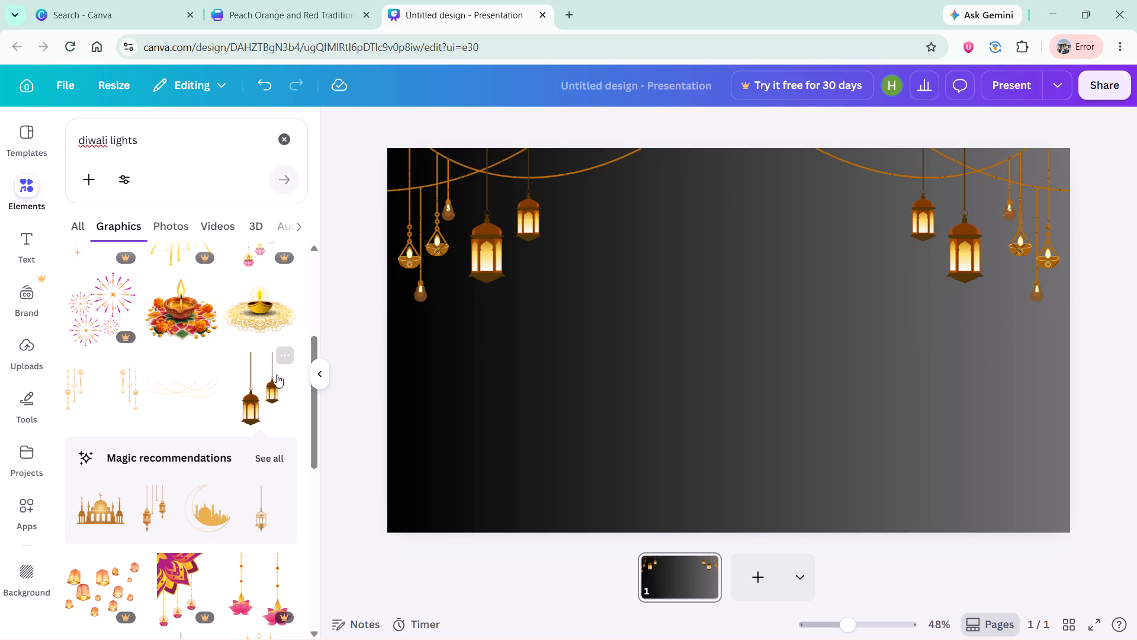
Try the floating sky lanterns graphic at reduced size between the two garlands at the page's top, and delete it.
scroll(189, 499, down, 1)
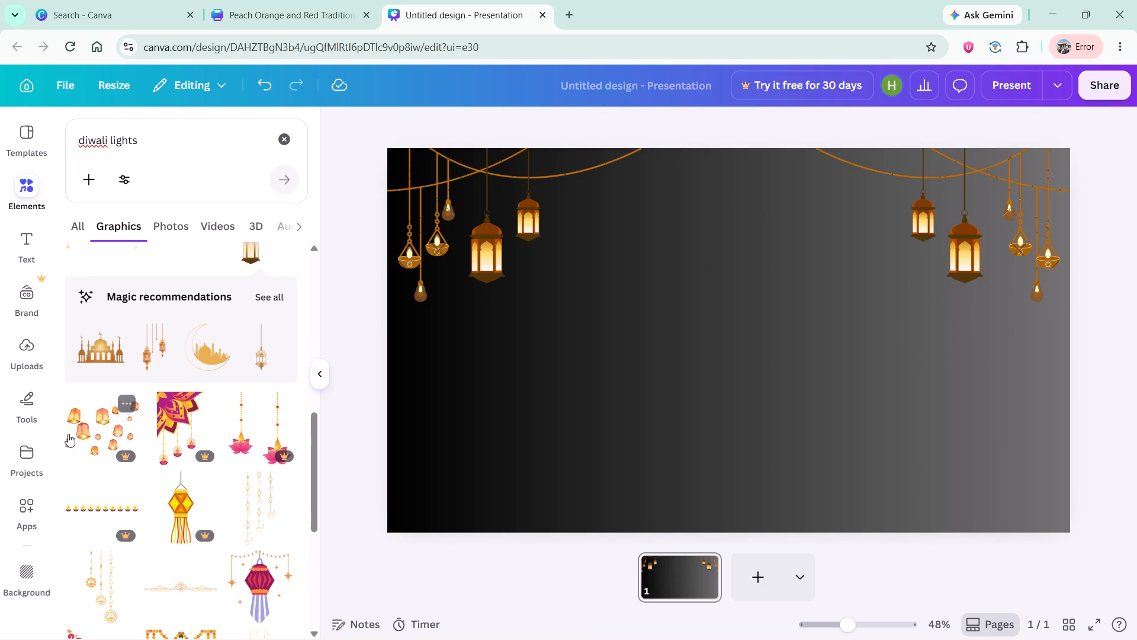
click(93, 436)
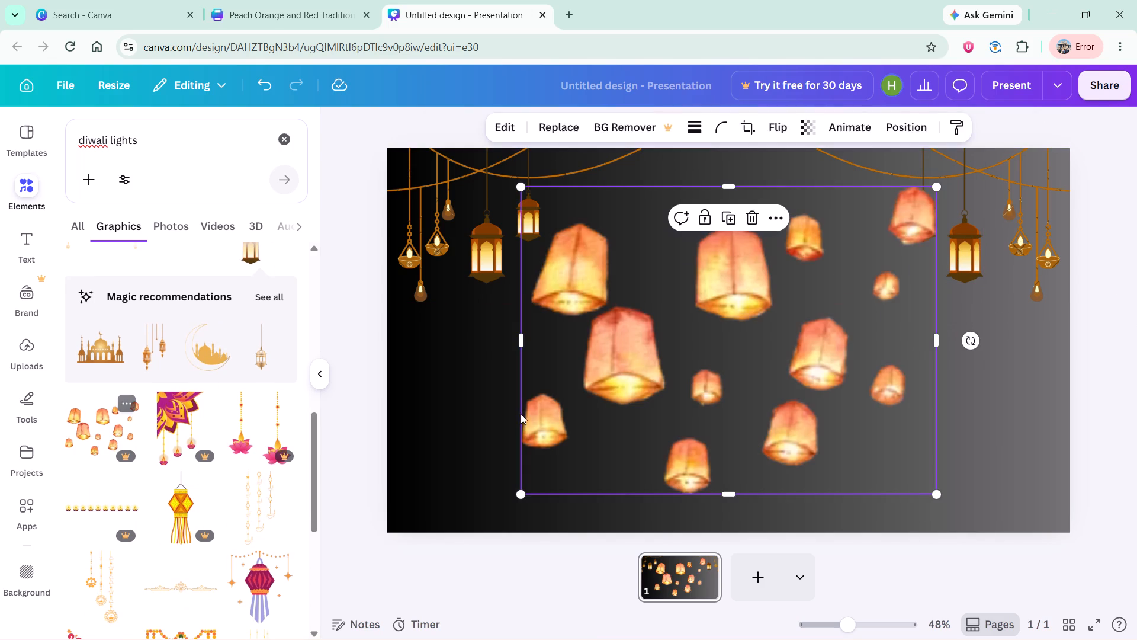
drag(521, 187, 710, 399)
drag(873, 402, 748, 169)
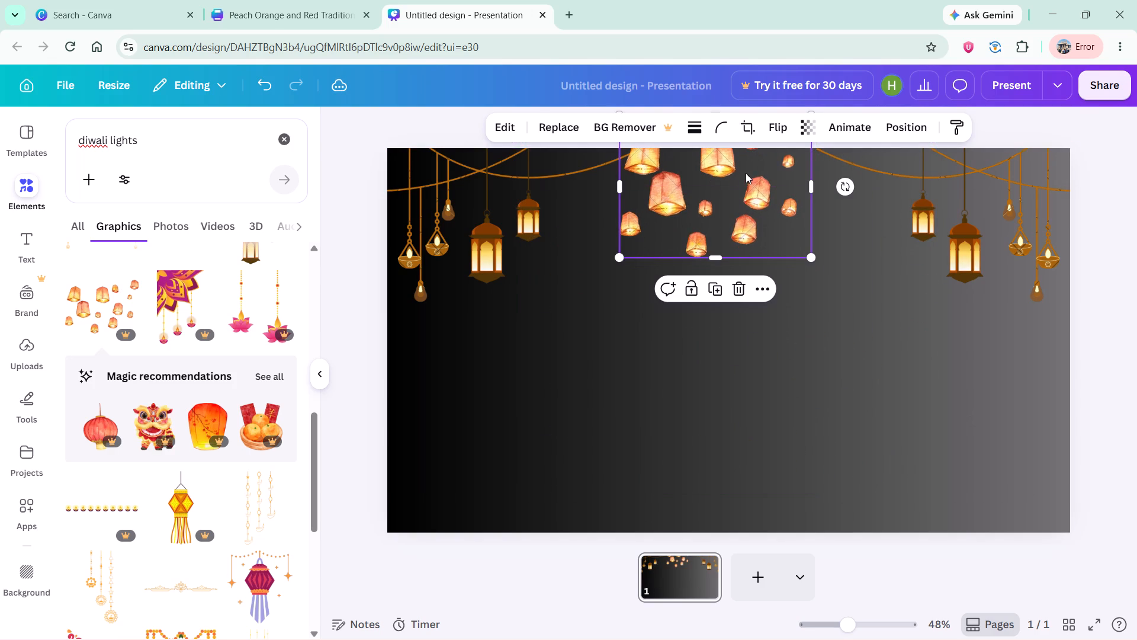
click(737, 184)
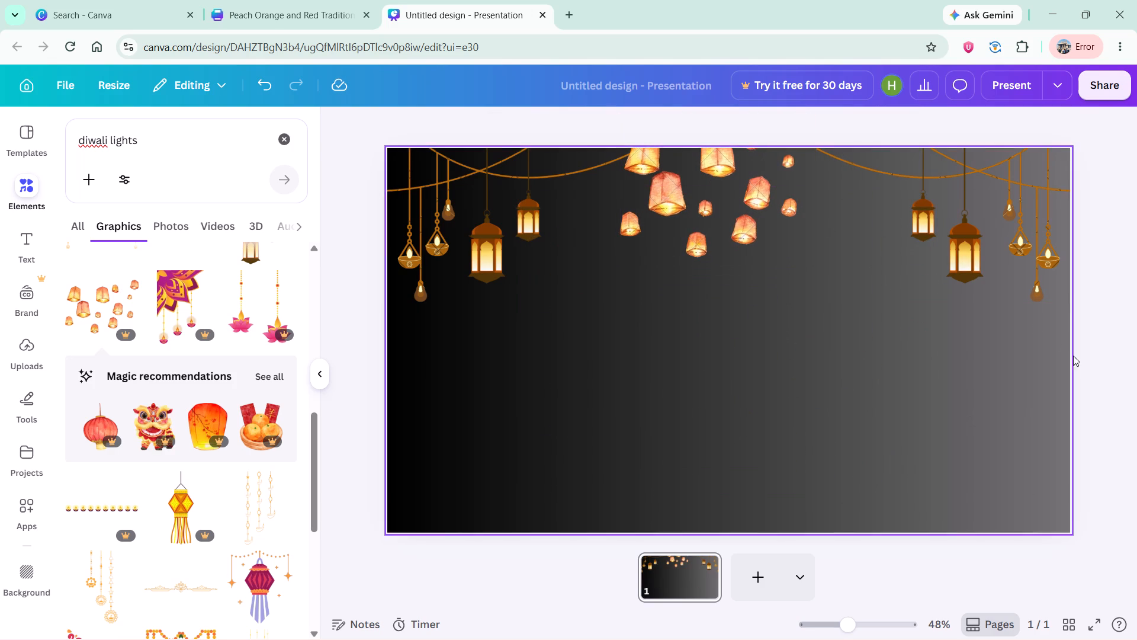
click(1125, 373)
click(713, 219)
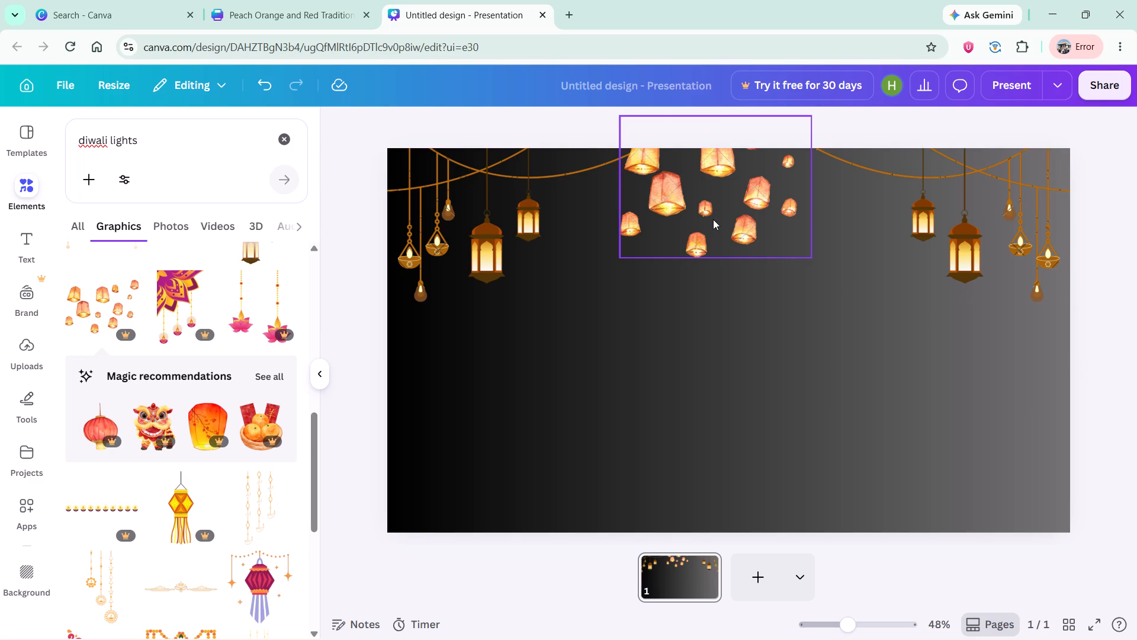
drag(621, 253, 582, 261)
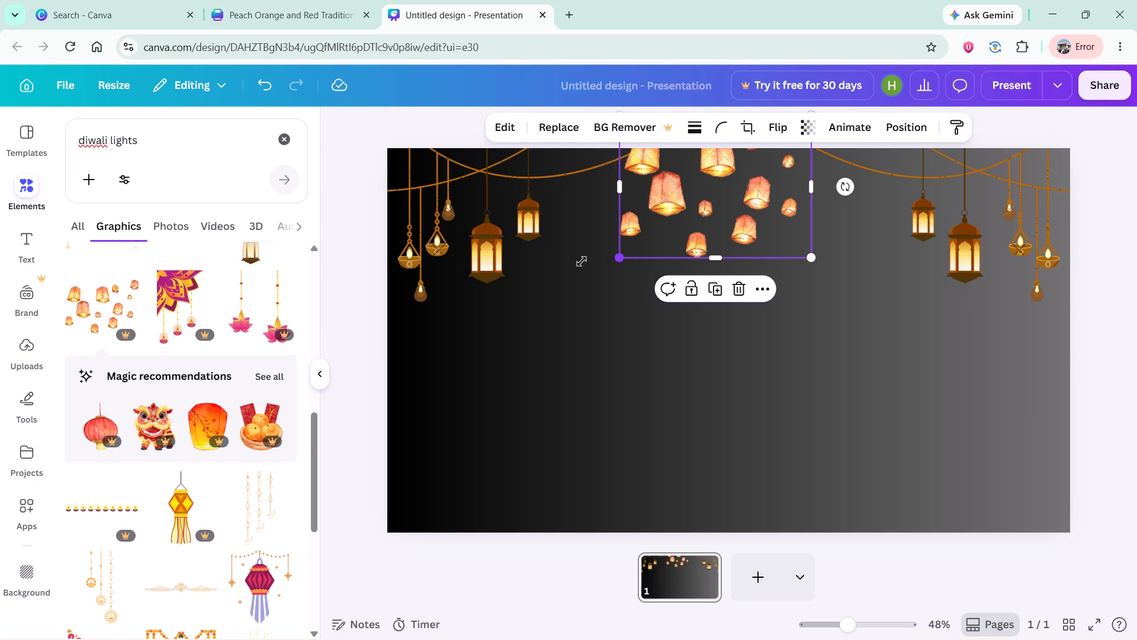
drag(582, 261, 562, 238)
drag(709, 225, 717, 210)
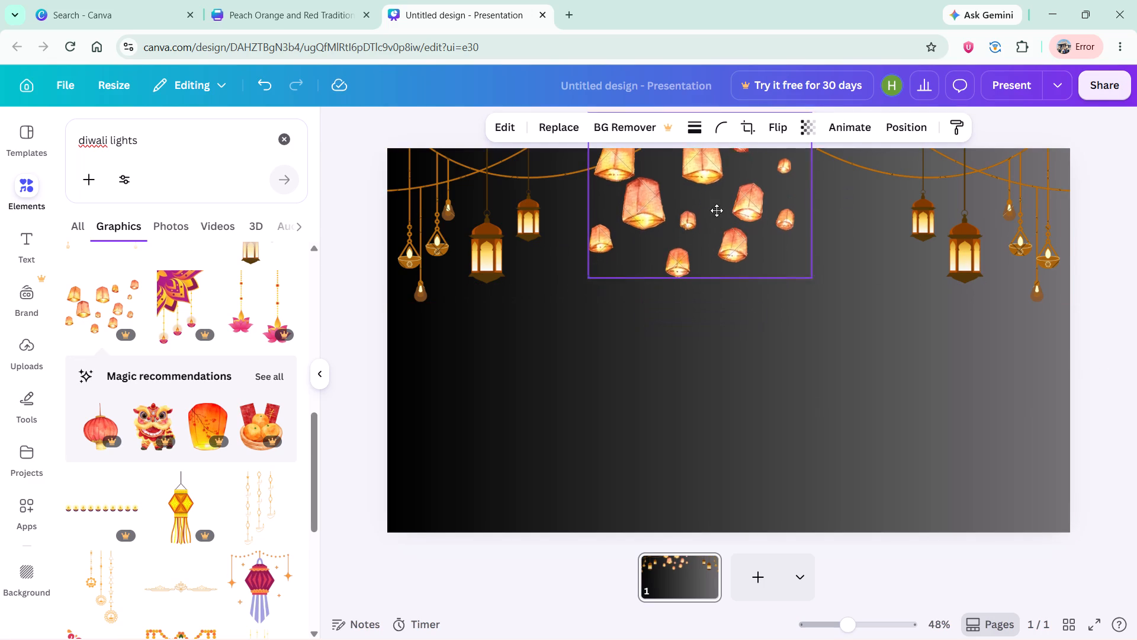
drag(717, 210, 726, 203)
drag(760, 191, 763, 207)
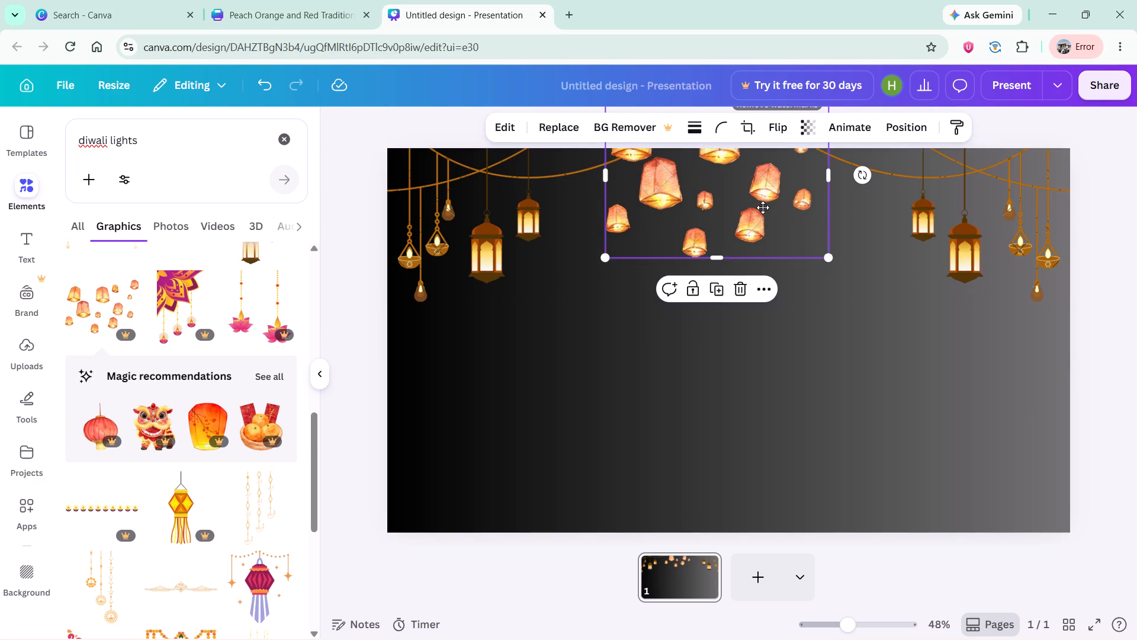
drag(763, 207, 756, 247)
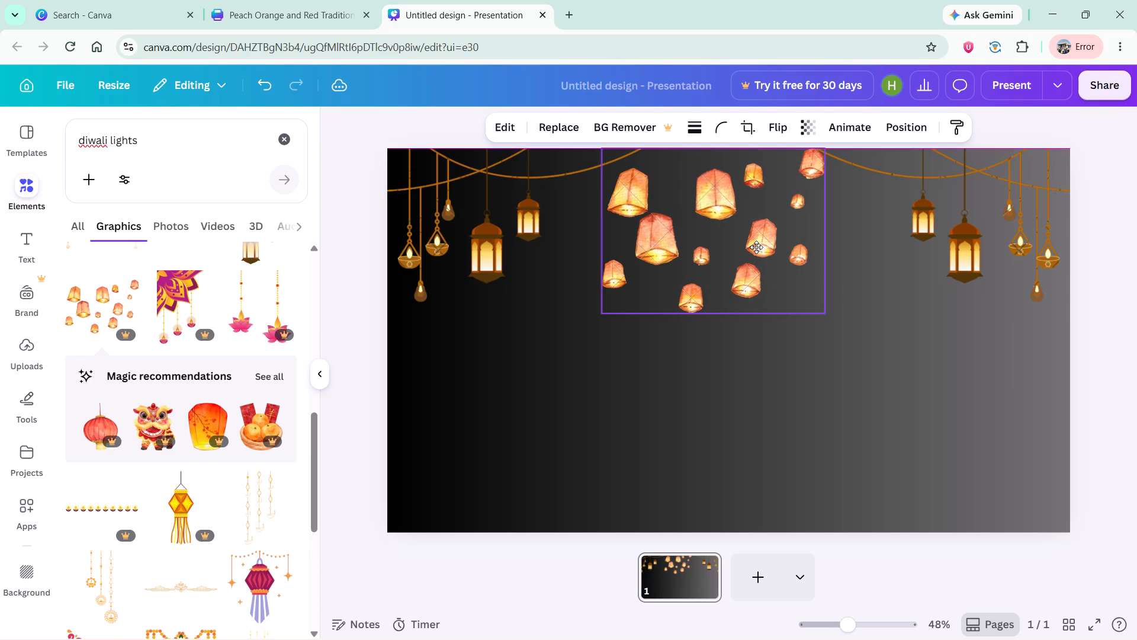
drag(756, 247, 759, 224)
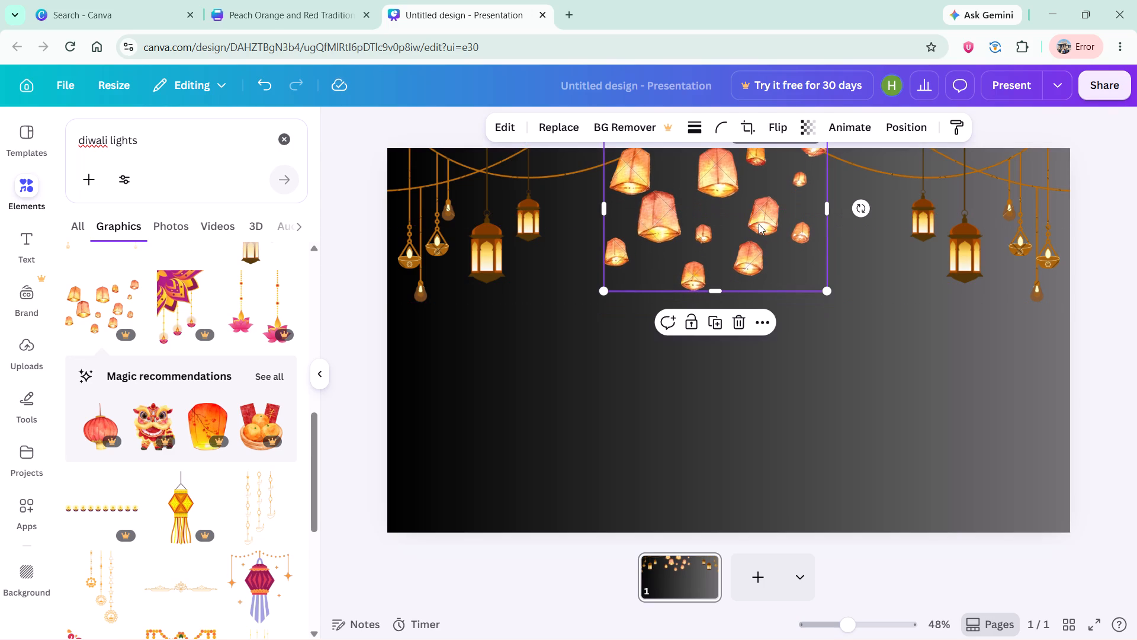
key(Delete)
Add the row of lit purple diyas, move it to the page's bottom edge and stretch it across the full page width.
scroll(249, 488, down, 1)
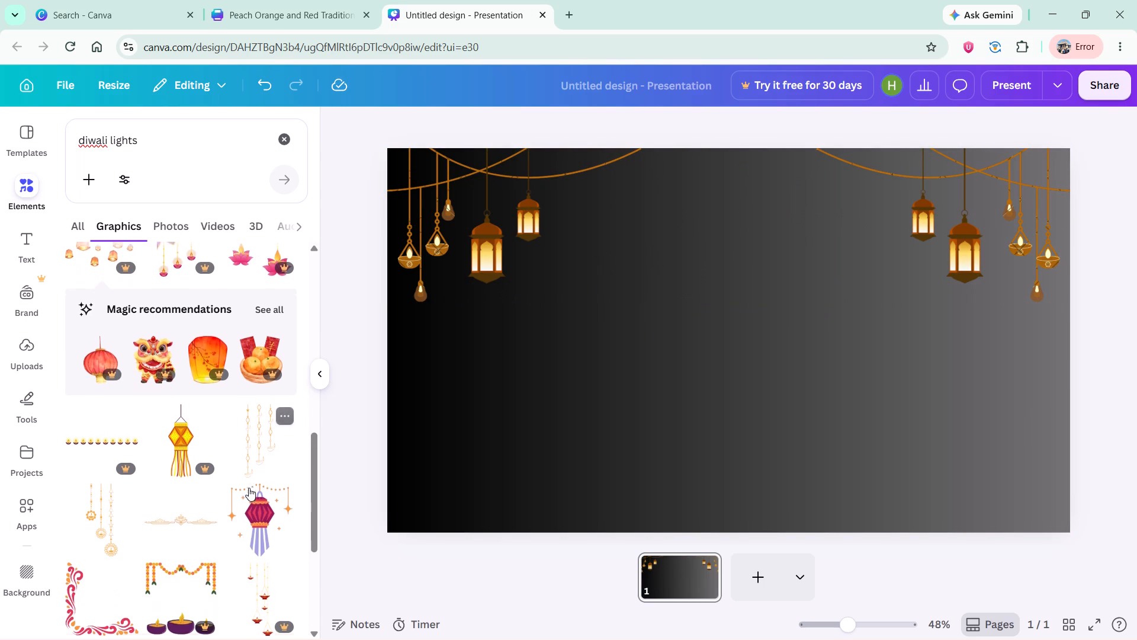
scroll(249, 488, down, 1)
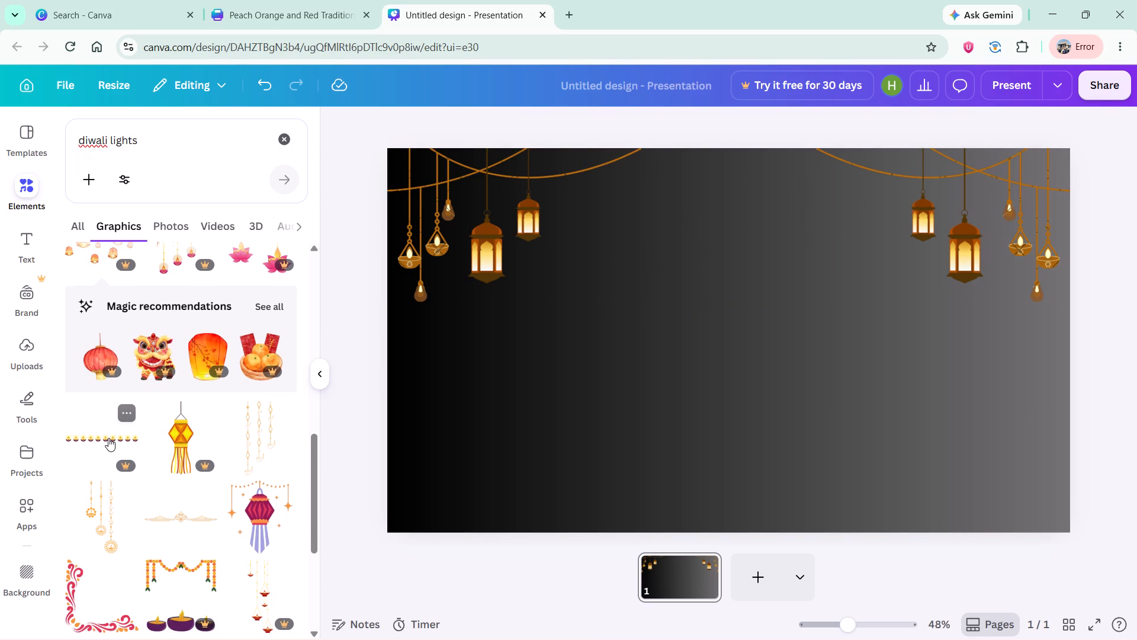
click(108, 438)
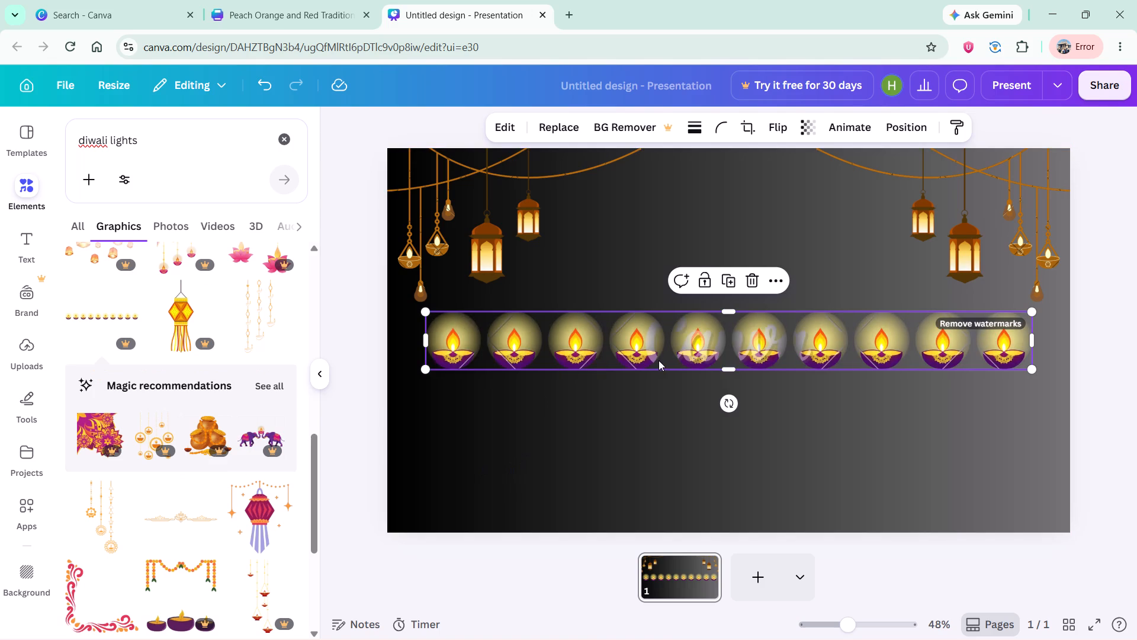
drag(659, 360, 667, 520)
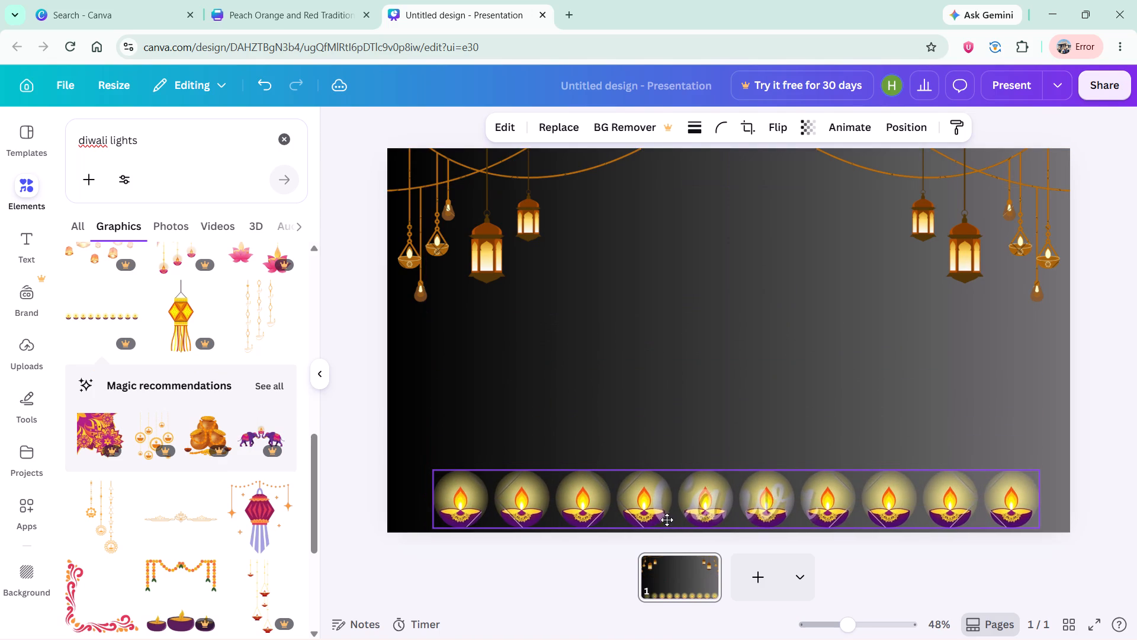
drag(667, 520, 672, 527)
drag(1047, 512, 1070, 516)
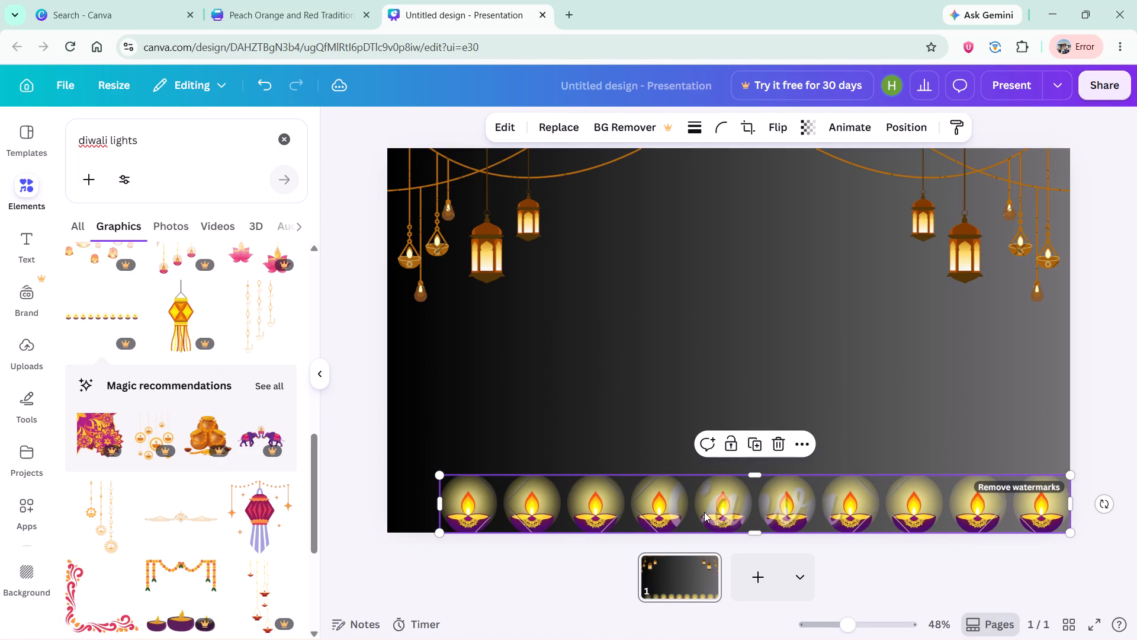
drag(438, 503, 403, 503)
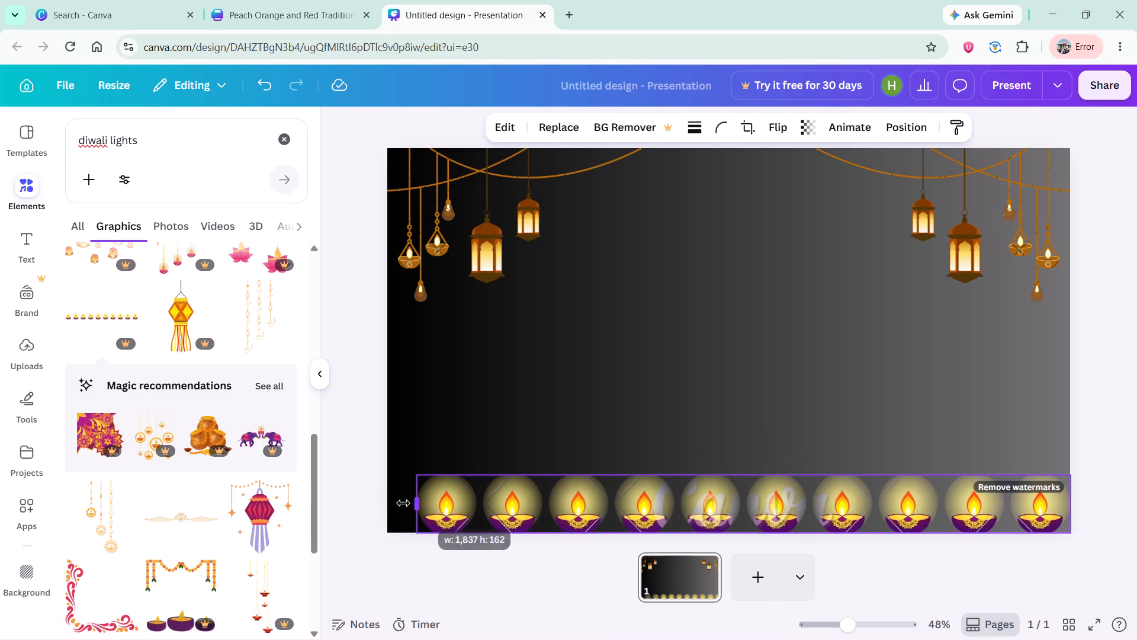
drag(403, 503, 386, 503)
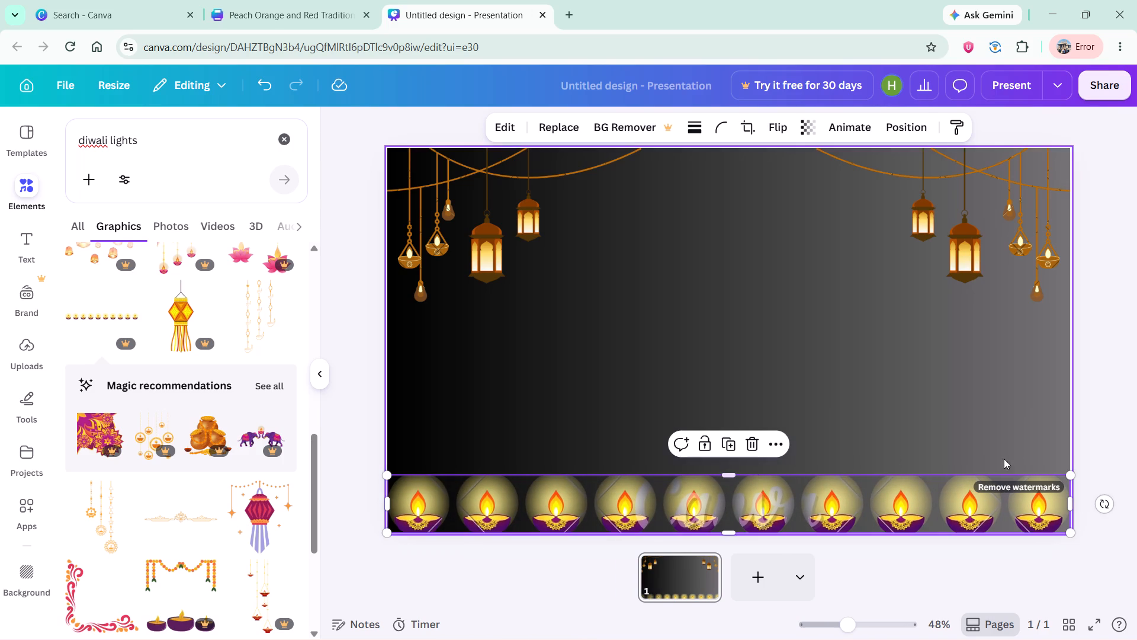
click(1102, 437)
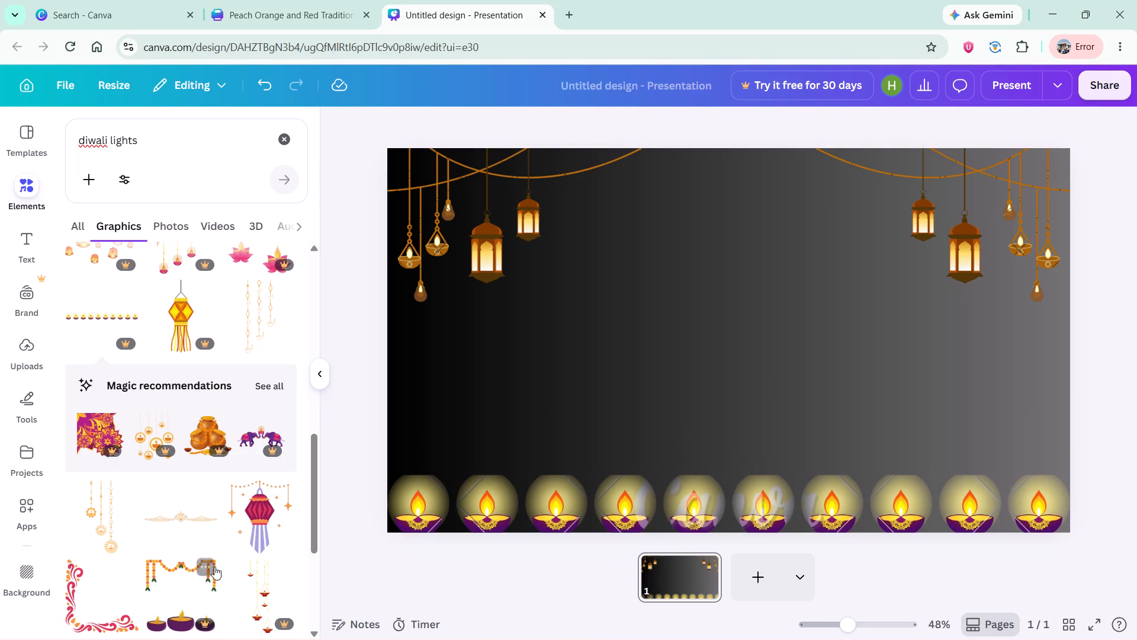
Browse further through the Diwali lights graphics for another decoration.
scroll(214, 567, down, 1)
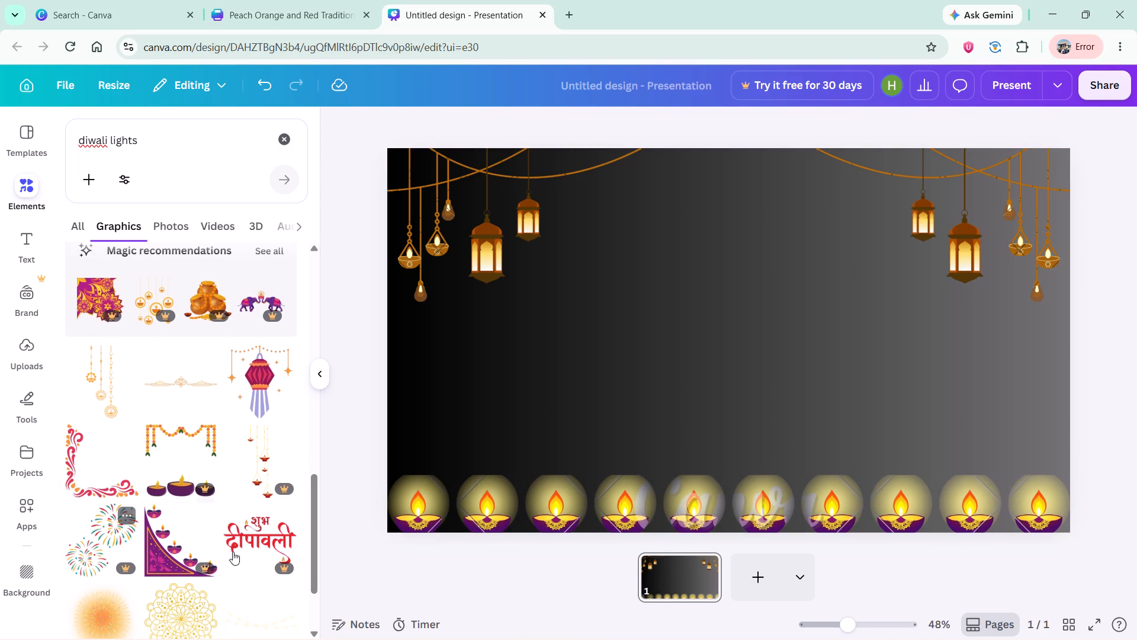
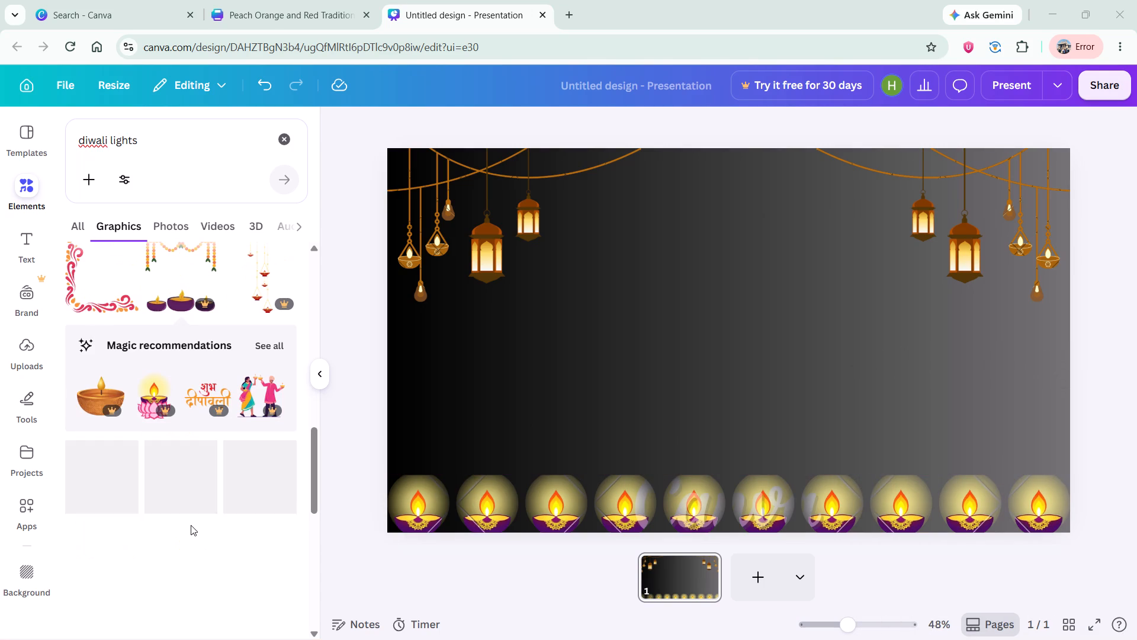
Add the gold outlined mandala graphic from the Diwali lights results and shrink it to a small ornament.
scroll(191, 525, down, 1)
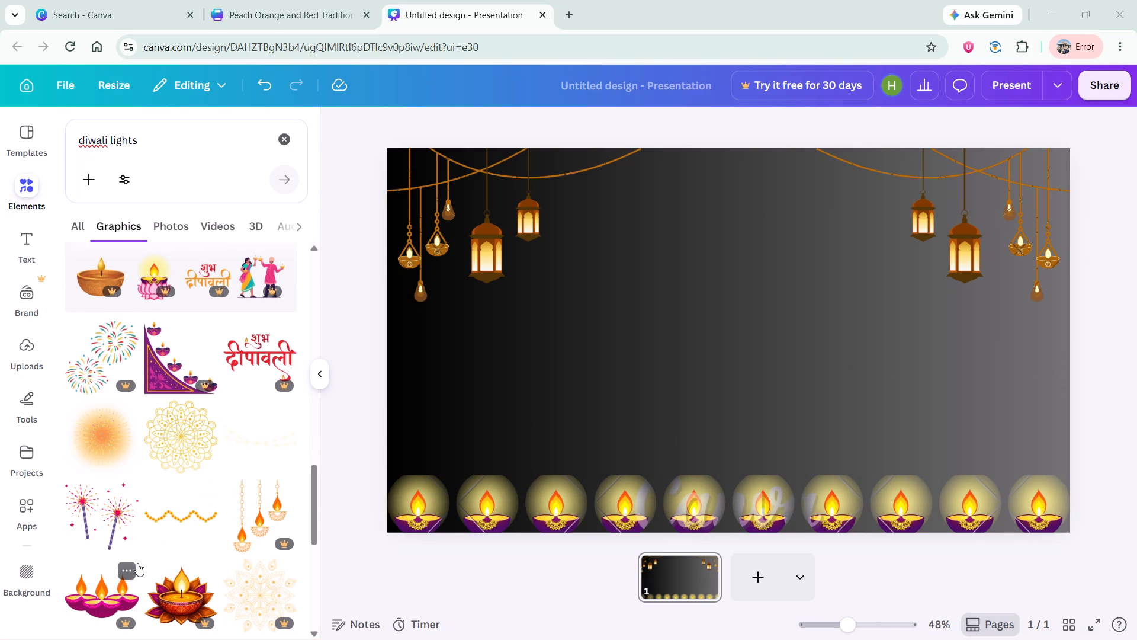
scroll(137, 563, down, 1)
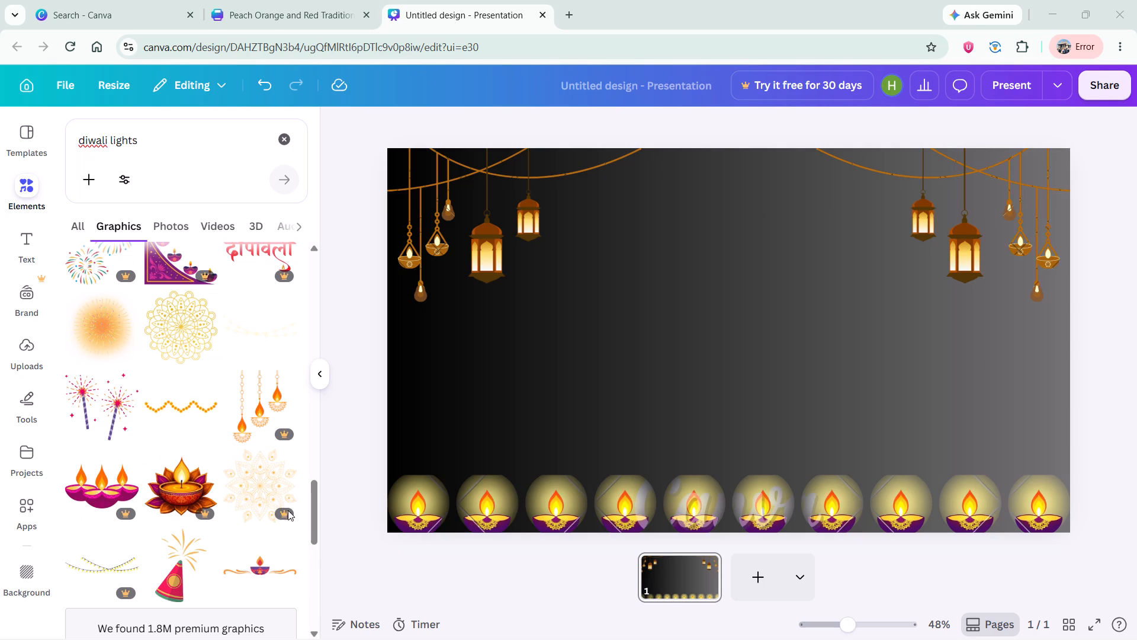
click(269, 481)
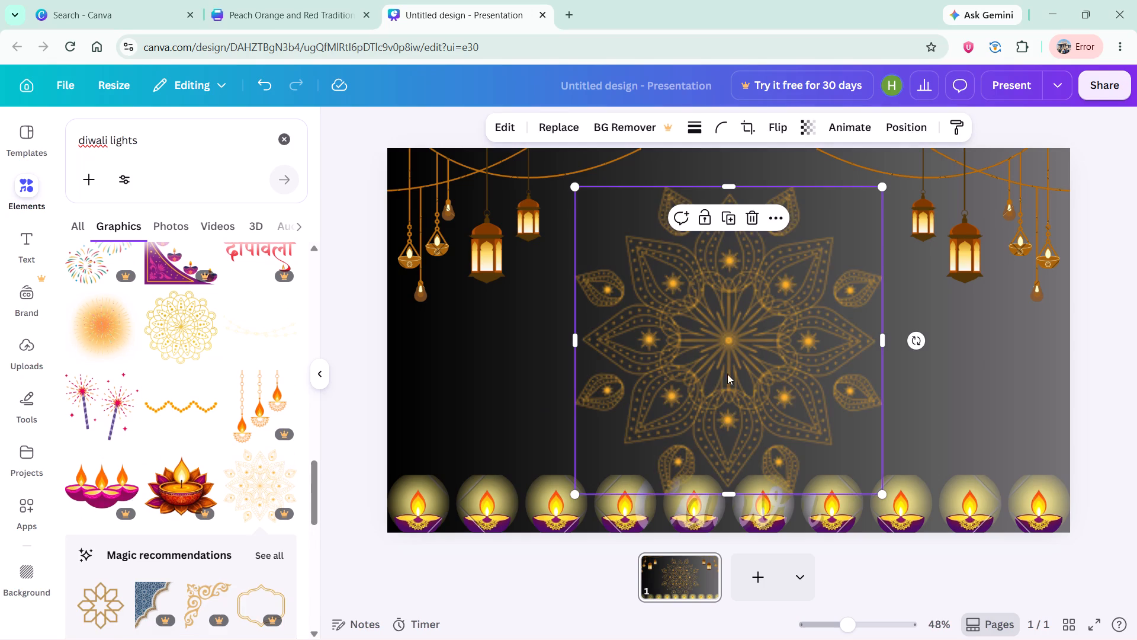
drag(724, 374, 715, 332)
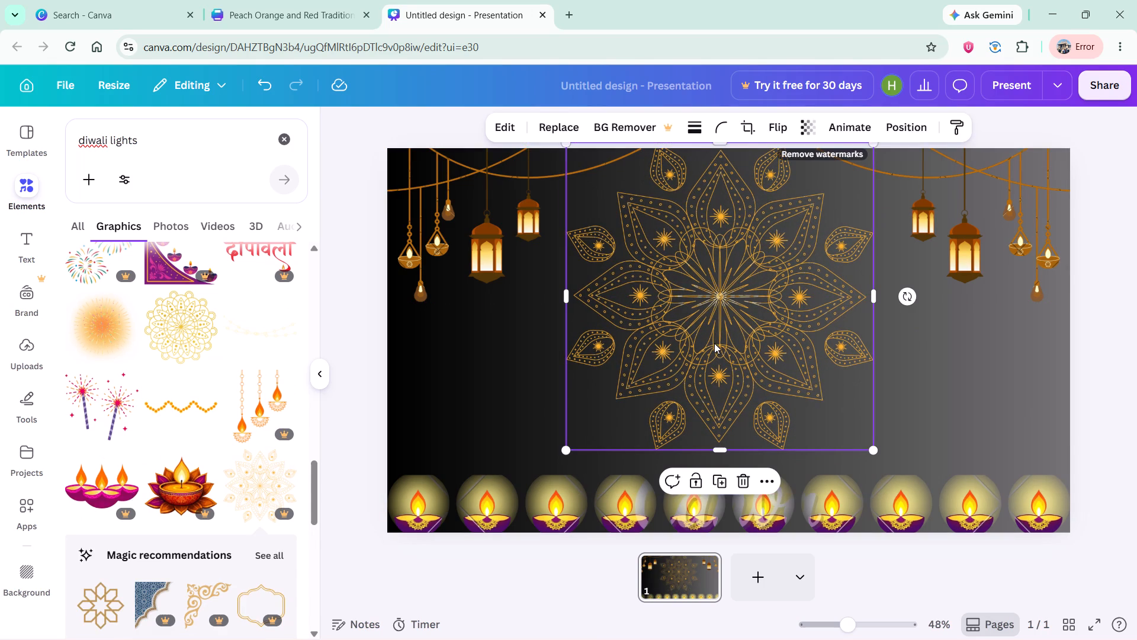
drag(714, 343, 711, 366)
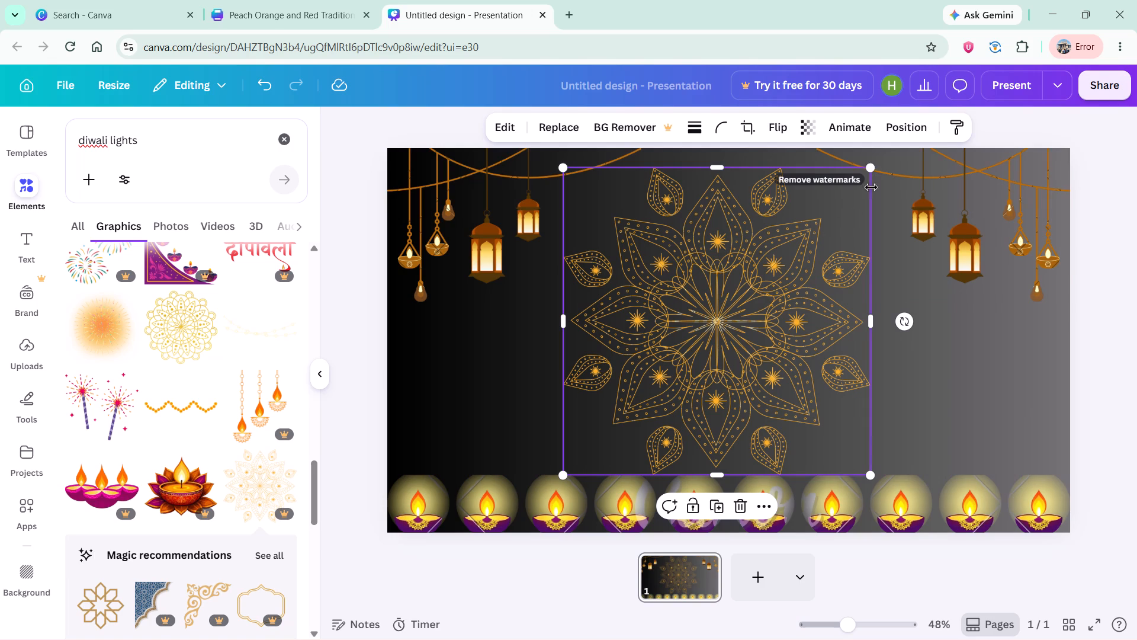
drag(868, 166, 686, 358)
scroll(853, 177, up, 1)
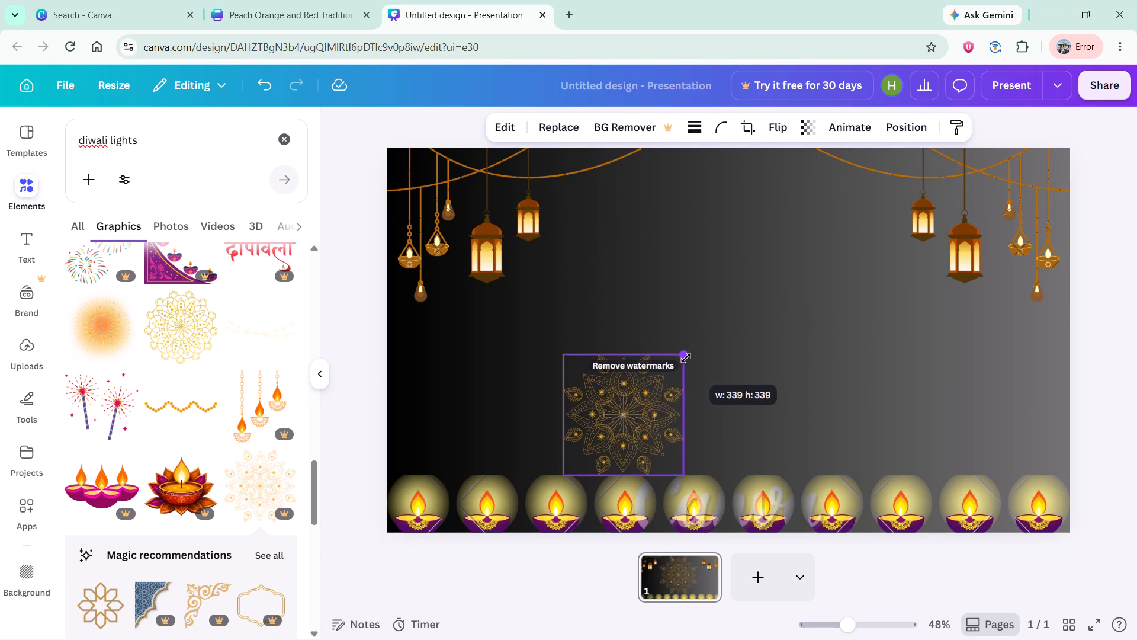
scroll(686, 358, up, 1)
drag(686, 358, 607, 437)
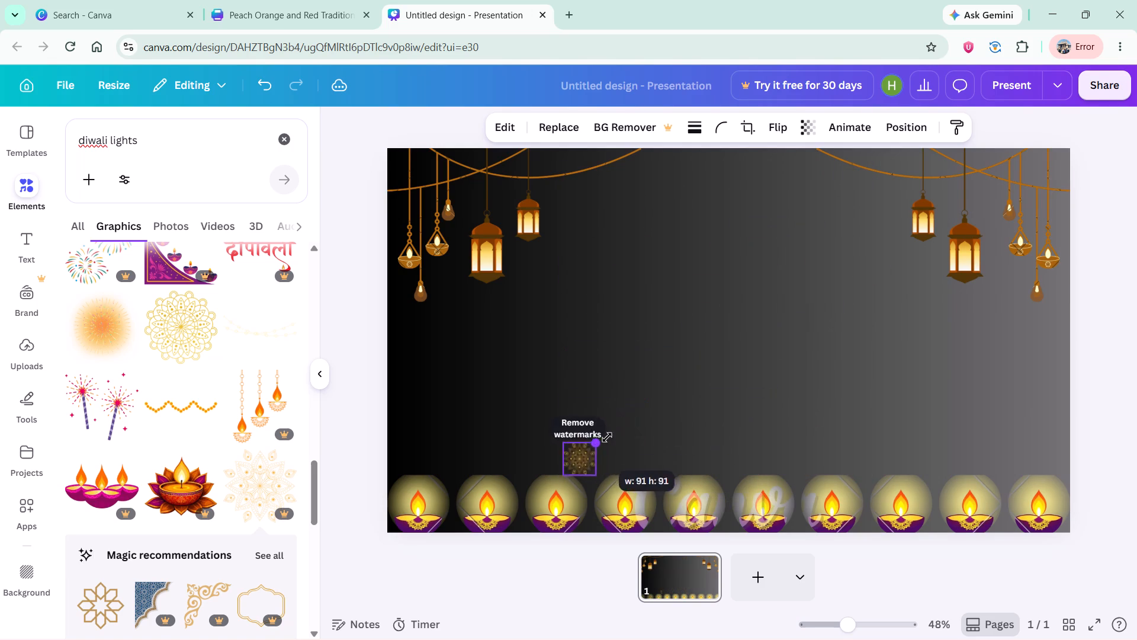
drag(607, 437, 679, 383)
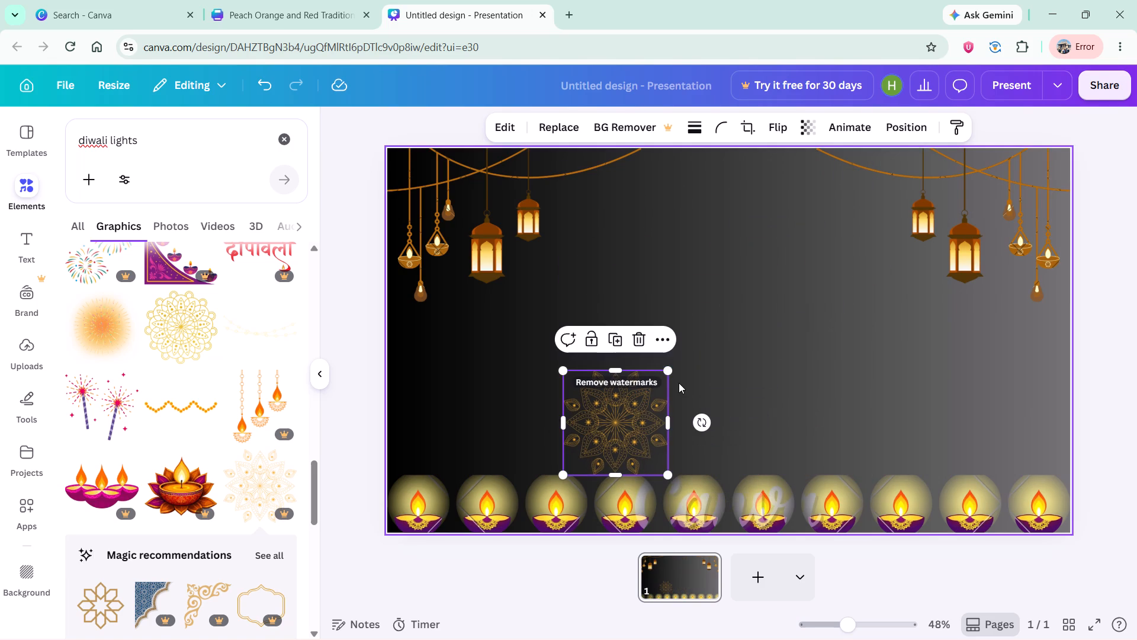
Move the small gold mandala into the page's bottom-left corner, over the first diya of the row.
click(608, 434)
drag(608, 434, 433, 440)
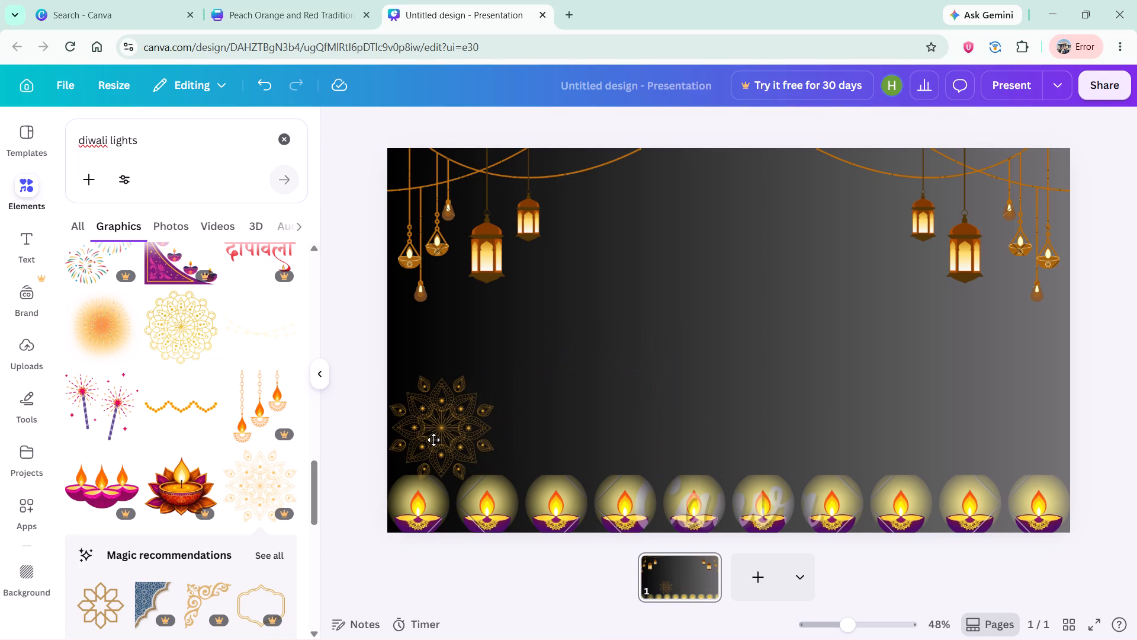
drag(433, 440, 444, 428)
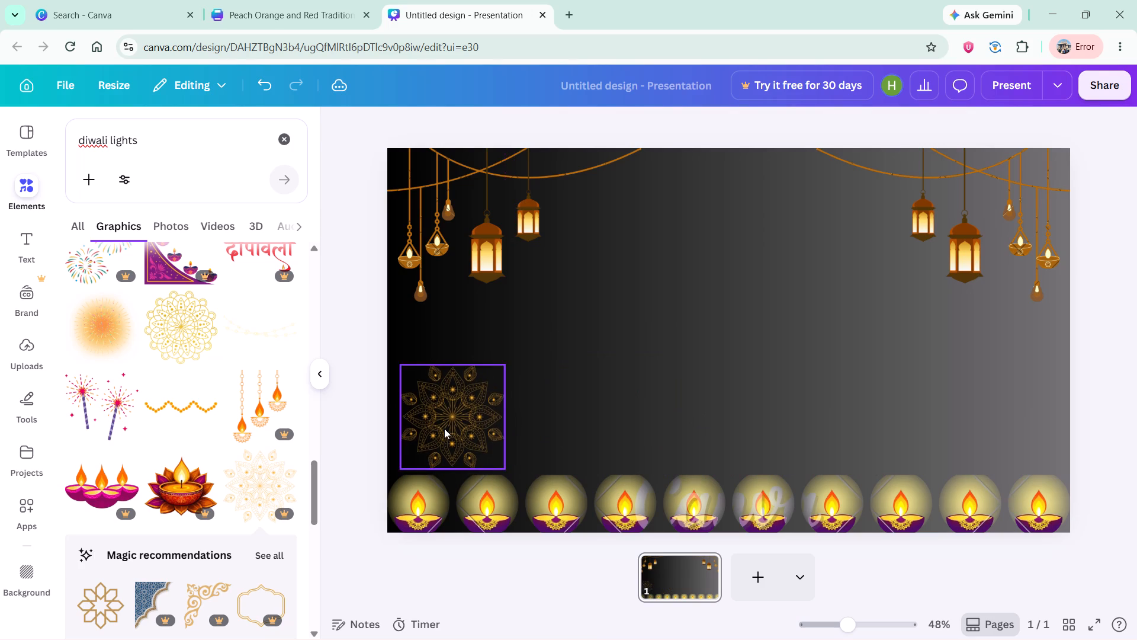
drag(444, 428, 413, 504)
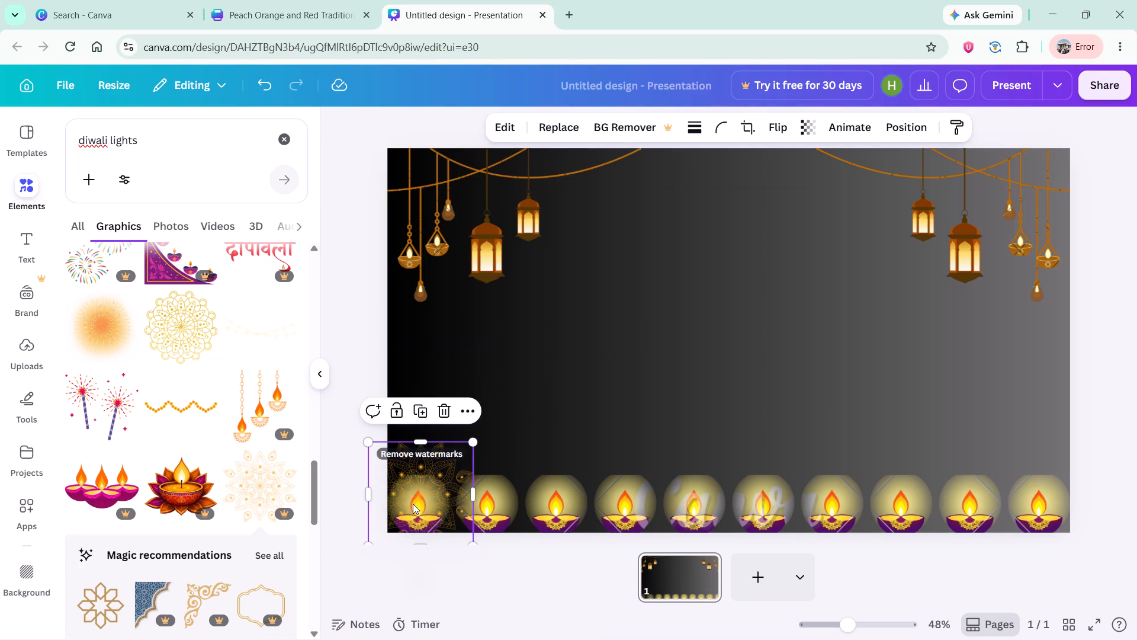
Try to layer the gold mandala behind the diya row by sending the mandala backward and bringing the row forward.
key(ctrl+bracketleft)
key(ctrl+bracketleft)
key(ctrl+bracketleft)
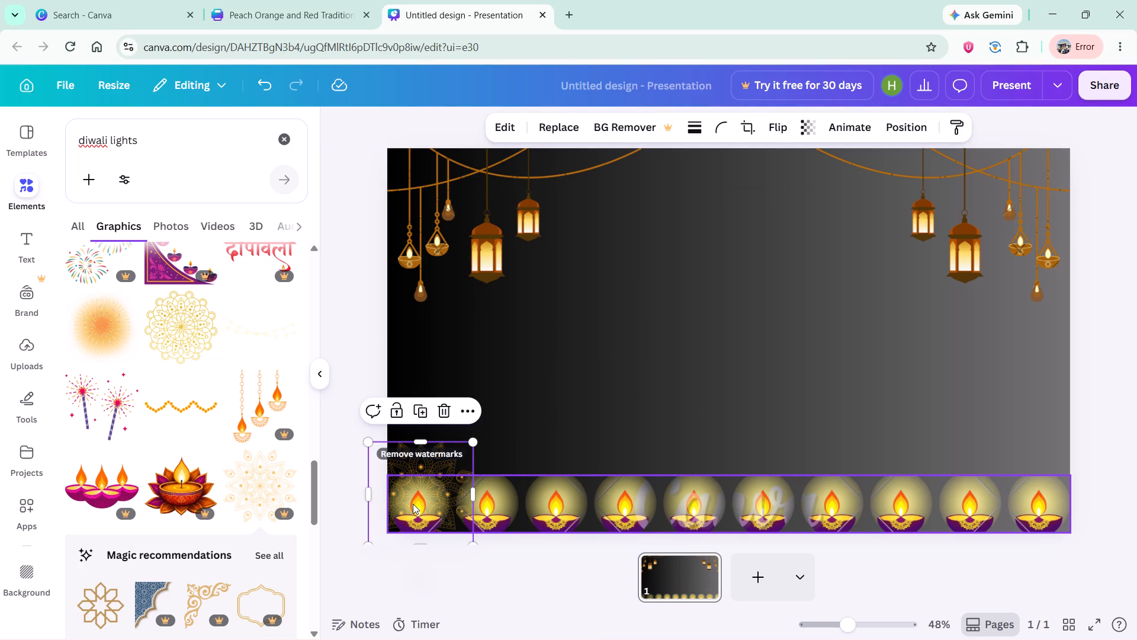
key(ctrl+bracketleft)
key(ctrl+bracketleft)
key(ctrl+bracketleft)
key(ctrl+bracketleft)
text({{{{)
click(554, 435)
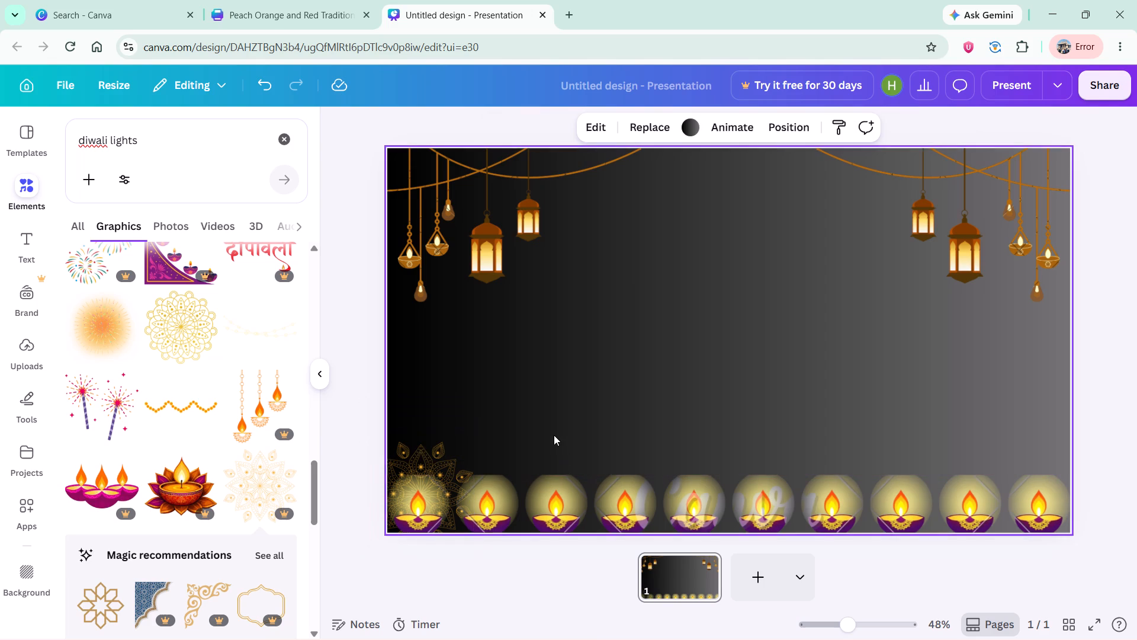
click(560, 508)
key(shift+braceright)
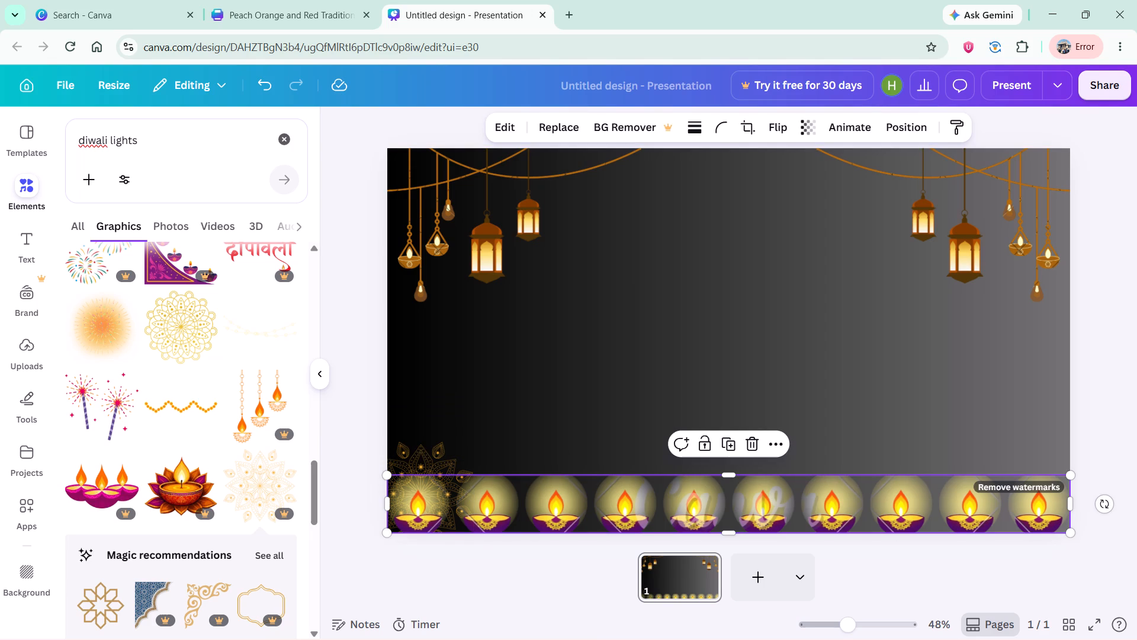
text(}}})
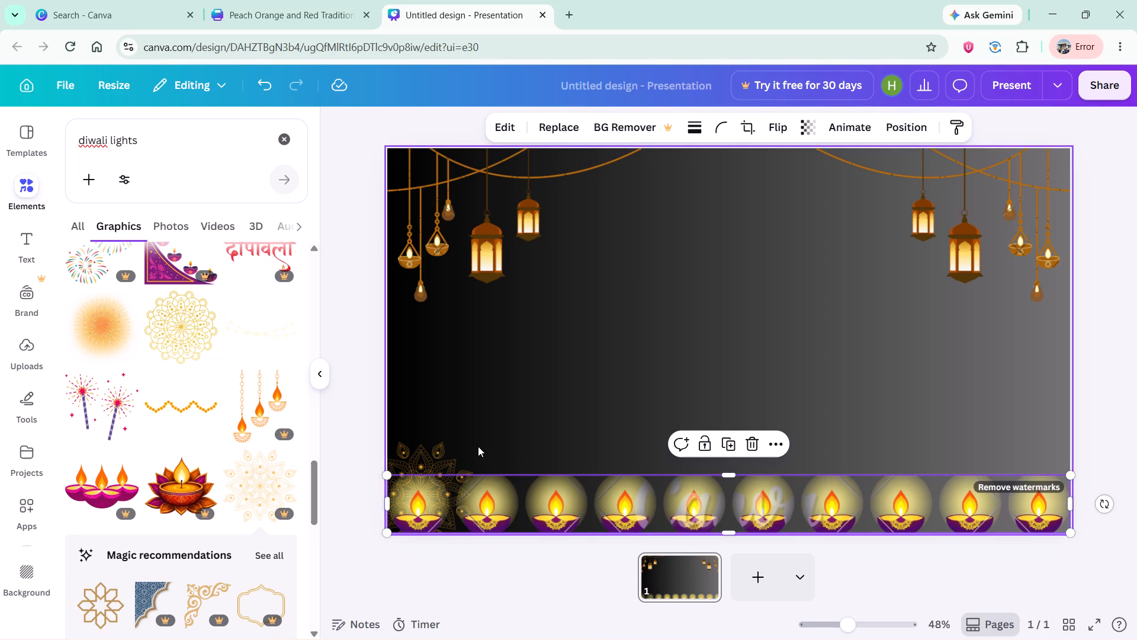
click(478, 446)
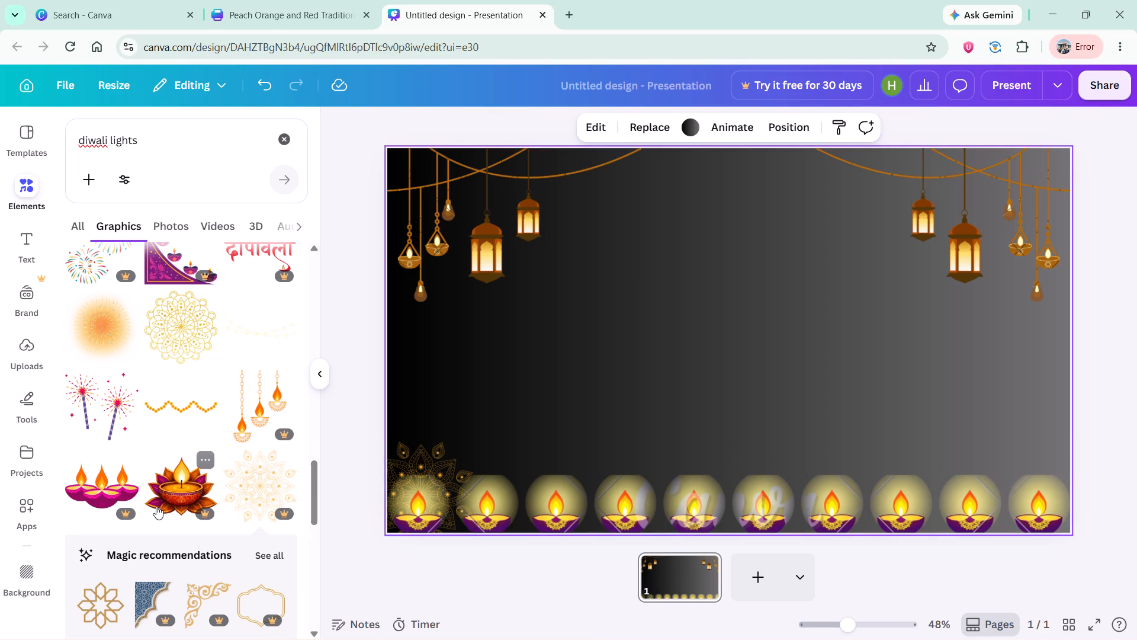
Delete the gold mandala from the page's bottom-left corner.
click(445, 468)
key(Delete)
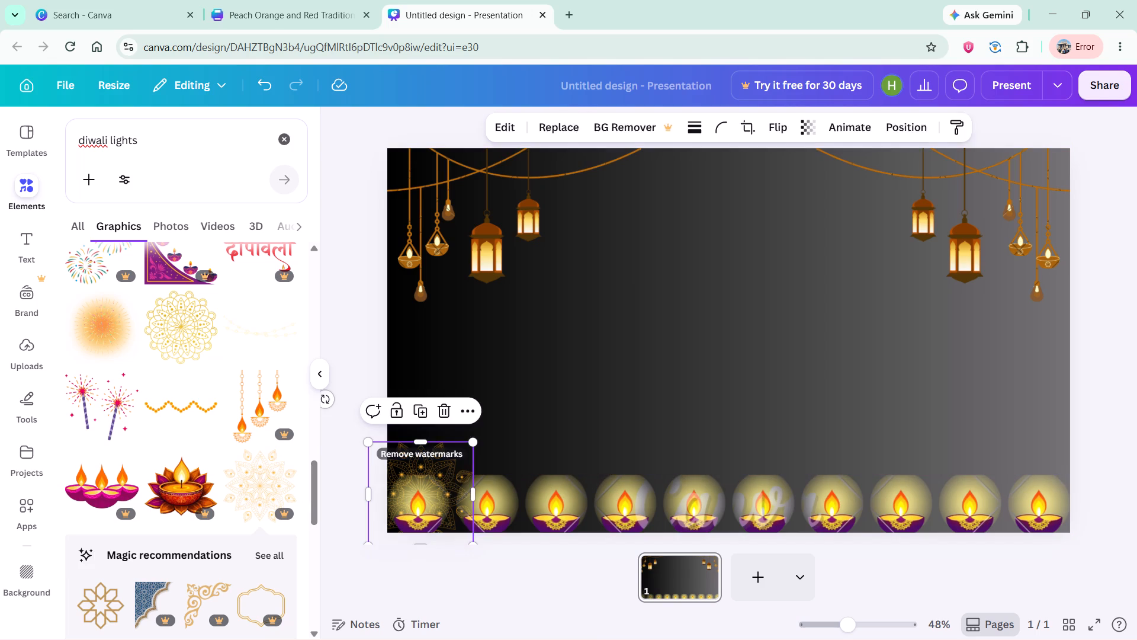
Delete the row of lit purple diyas along the page's bottom edge.
click(483, 482)
key(Delete)
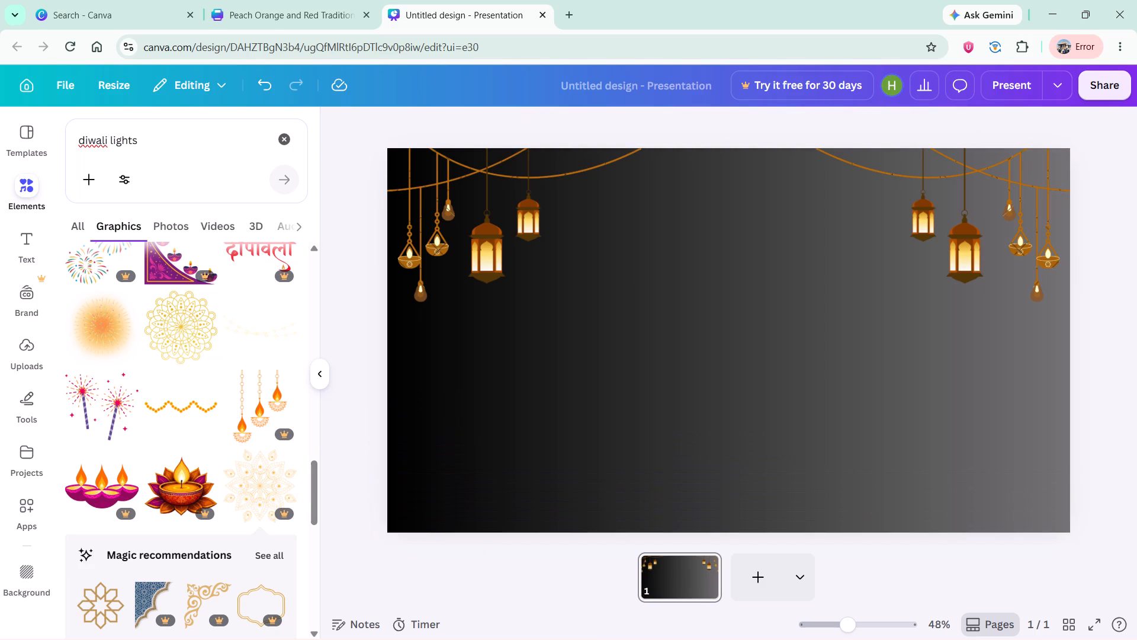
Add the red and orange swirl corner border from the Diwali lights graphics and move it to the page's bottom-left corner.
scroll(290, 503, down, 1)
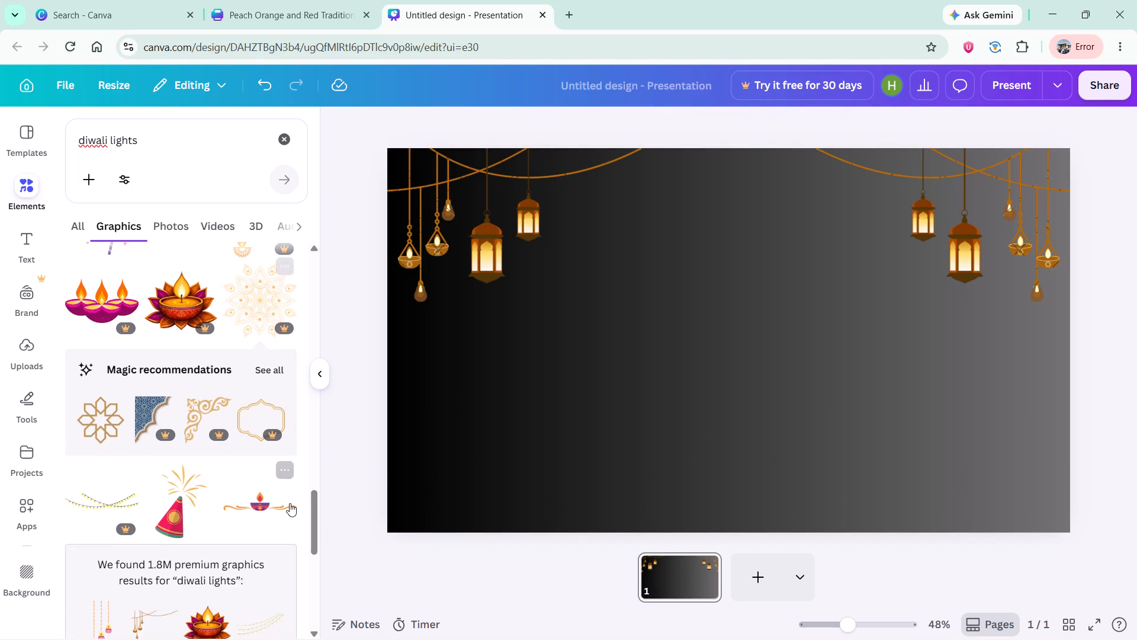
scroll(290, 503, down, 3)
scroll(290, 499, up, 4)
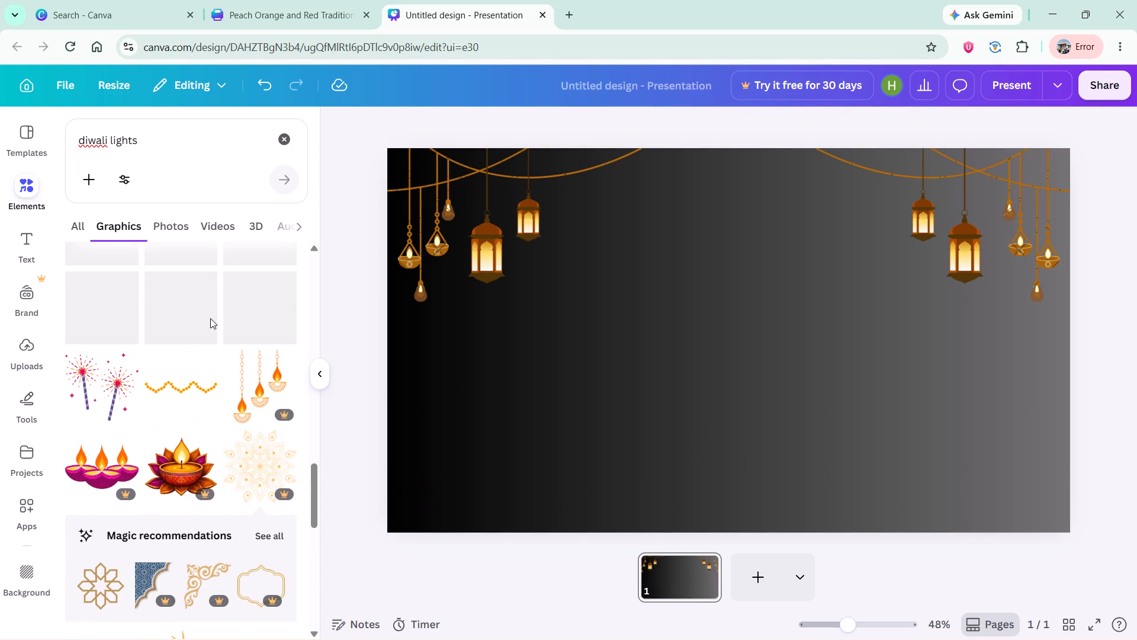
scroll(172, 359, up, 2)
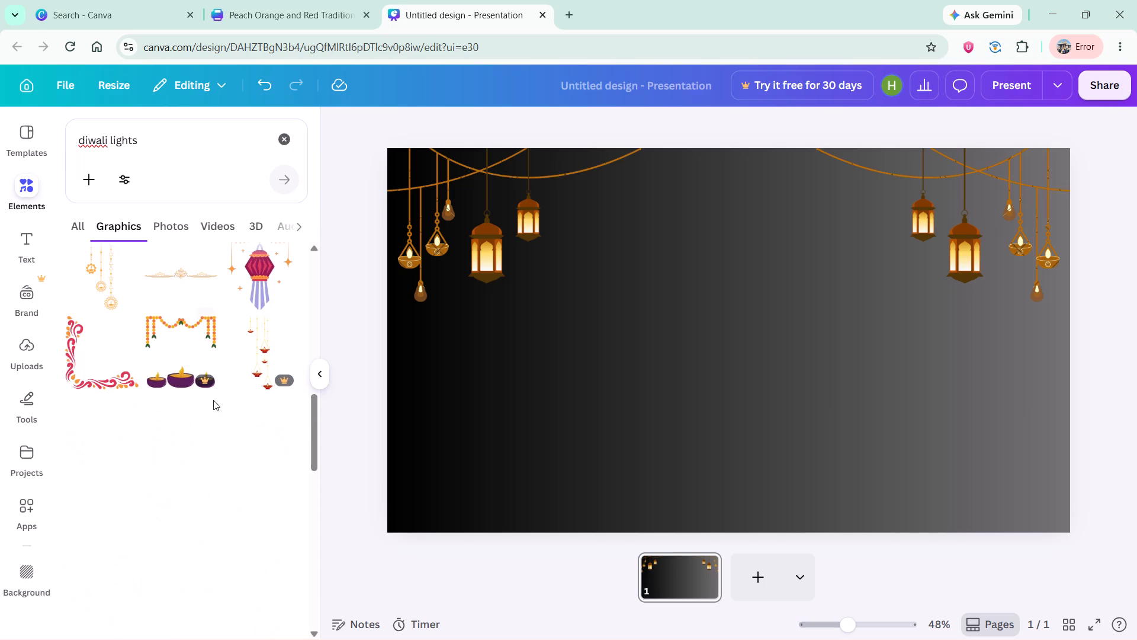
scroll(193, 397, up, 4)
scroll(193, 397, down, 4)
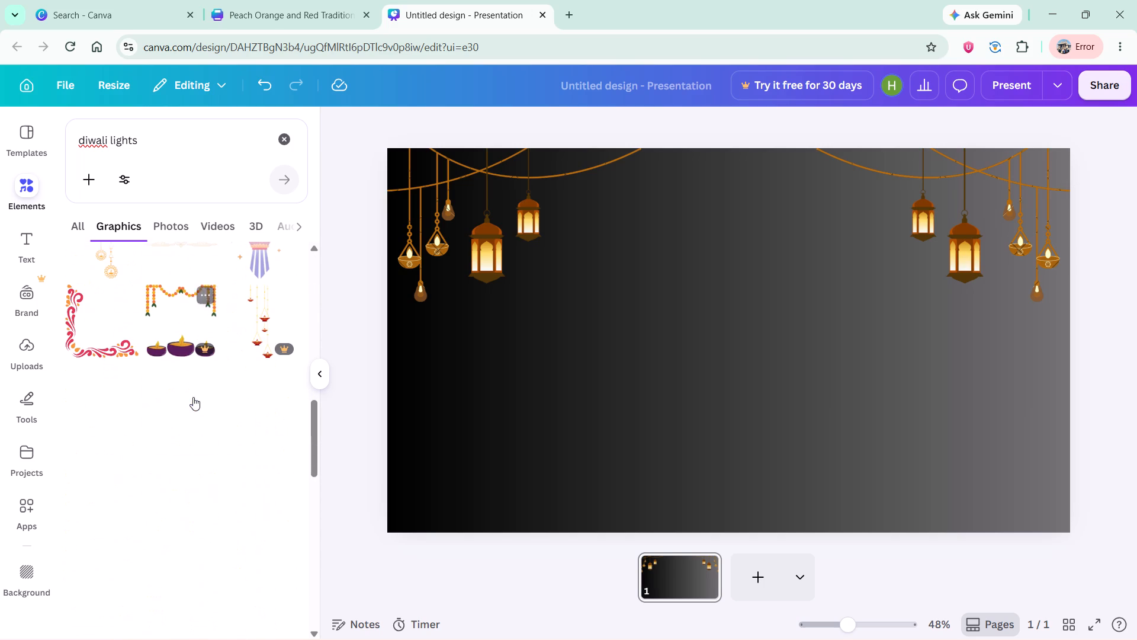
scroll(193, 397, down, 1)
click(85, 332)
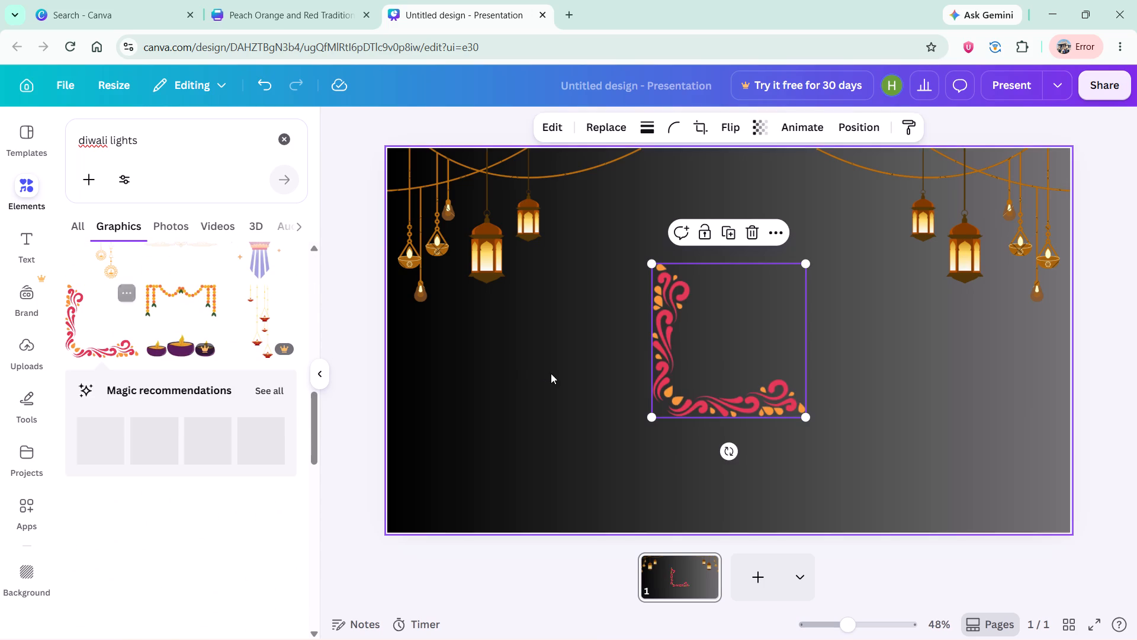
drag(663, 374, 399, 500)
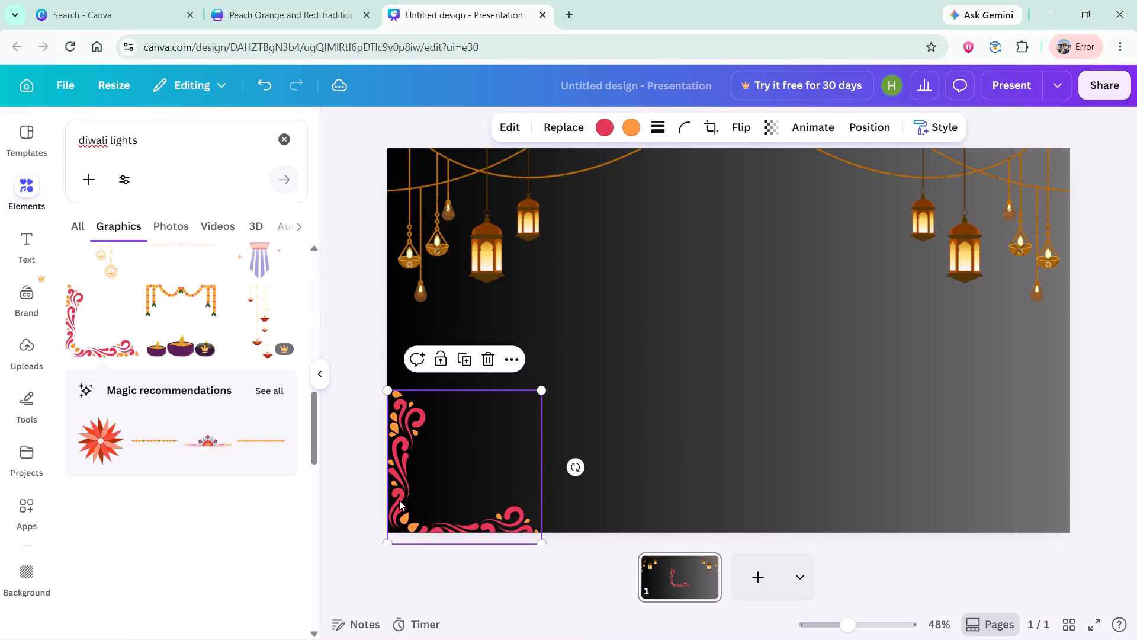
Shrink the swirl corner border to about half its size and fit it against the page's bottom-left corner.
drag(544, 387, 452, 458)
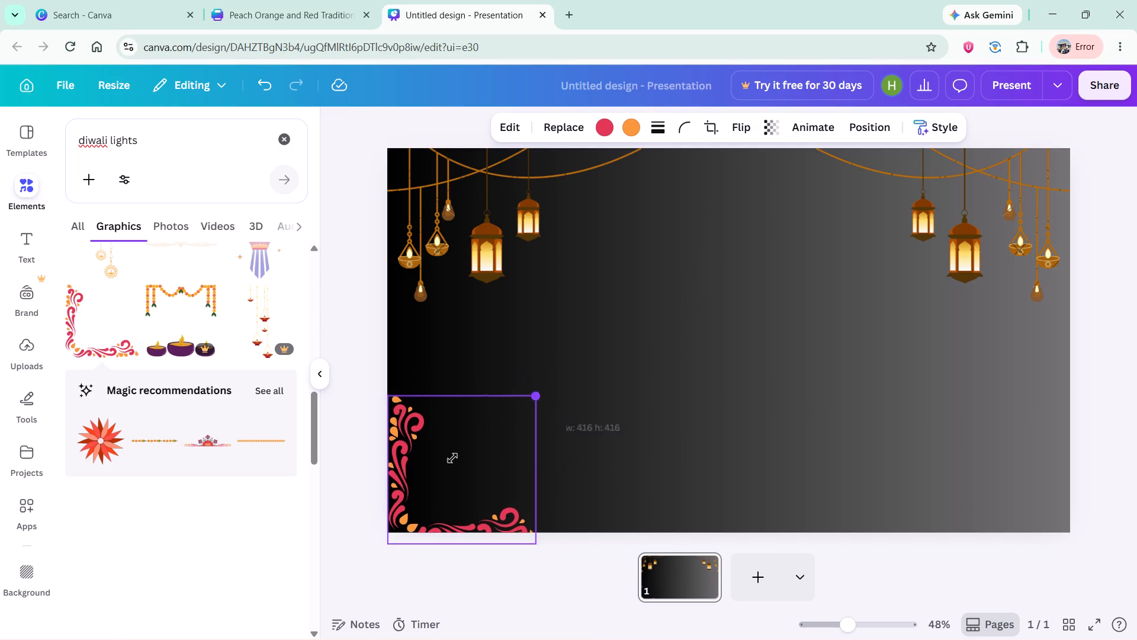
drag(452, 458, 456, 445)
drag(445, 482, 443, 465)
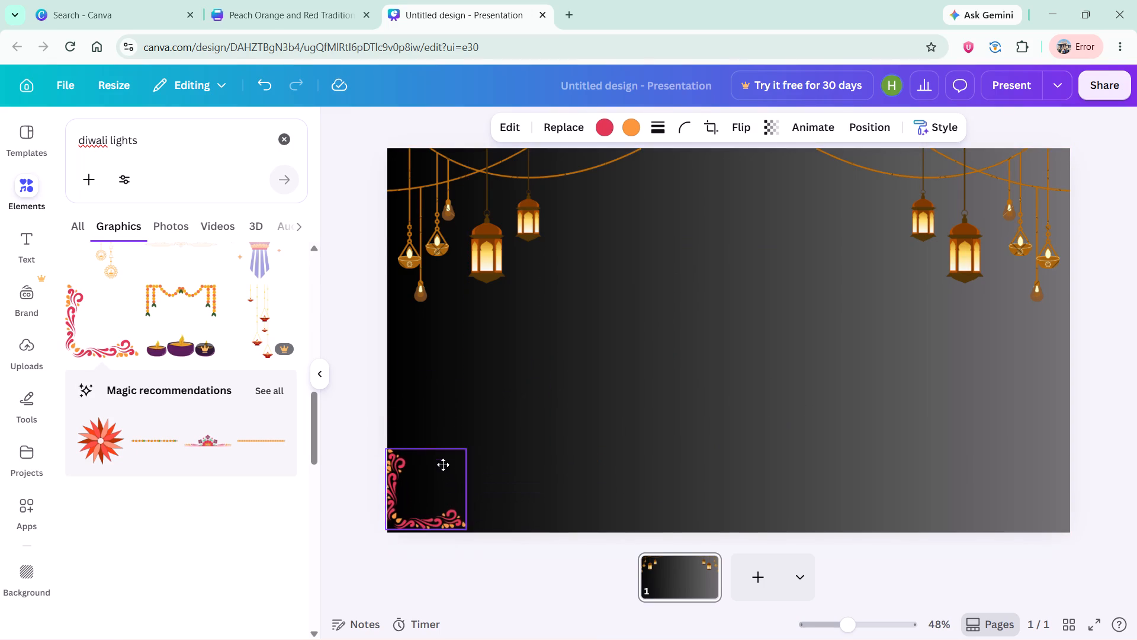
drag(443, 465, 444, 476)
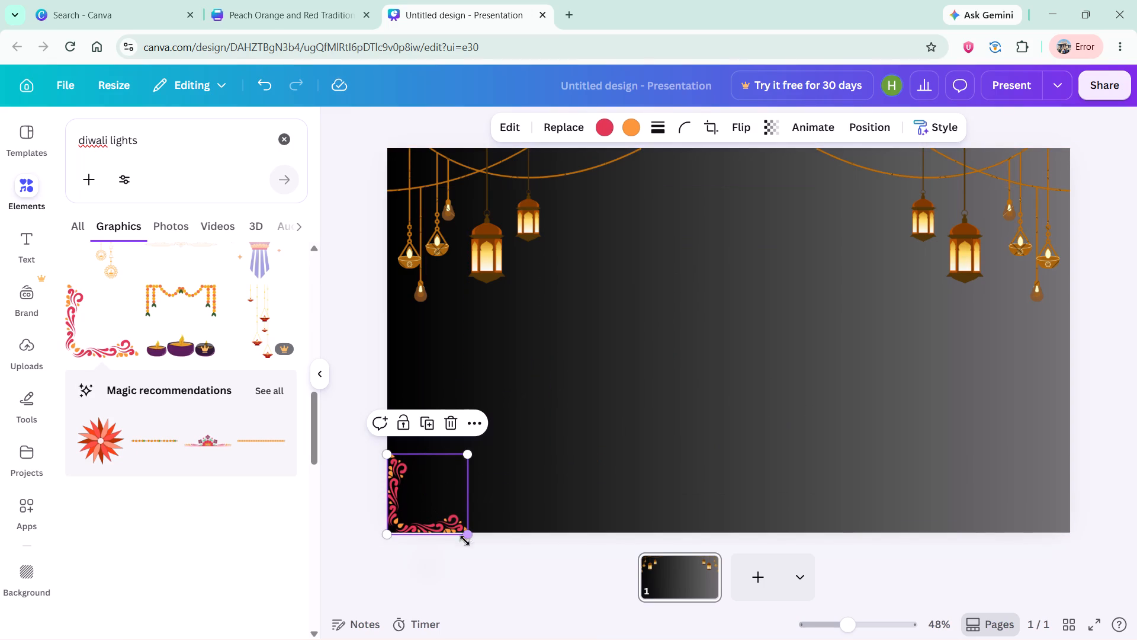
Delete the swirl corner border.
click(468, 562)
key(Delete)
From the corner border's full Magic recommendations, add the golden diya on a mandala, shrink it and place it in the page's lower-left area.
scroll(283, 466, left, 1)
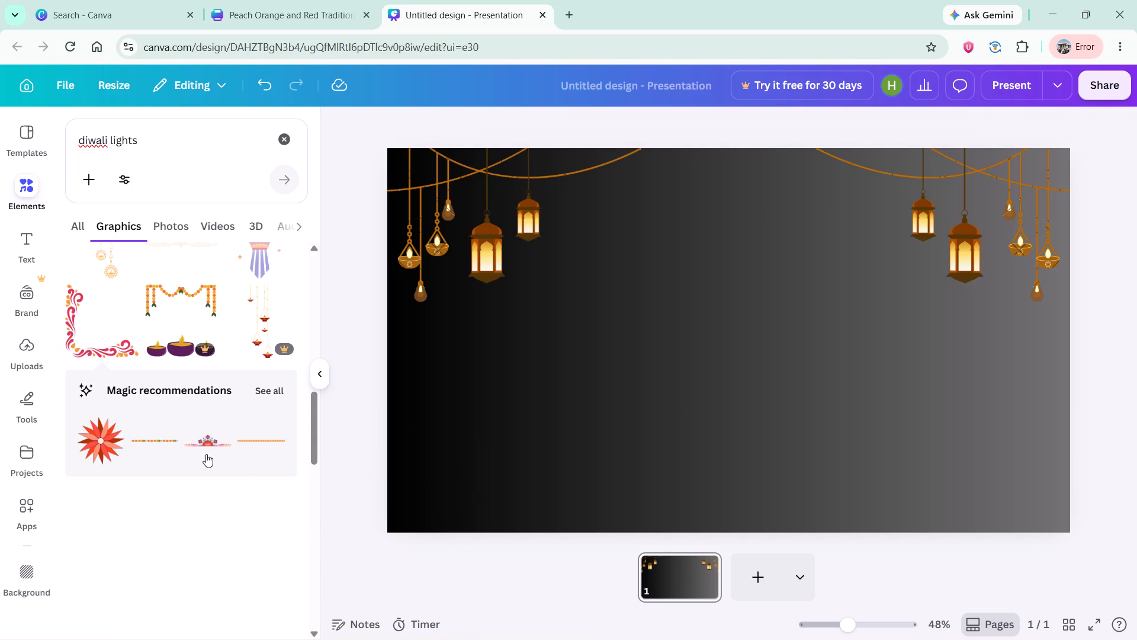
click(265, 389)
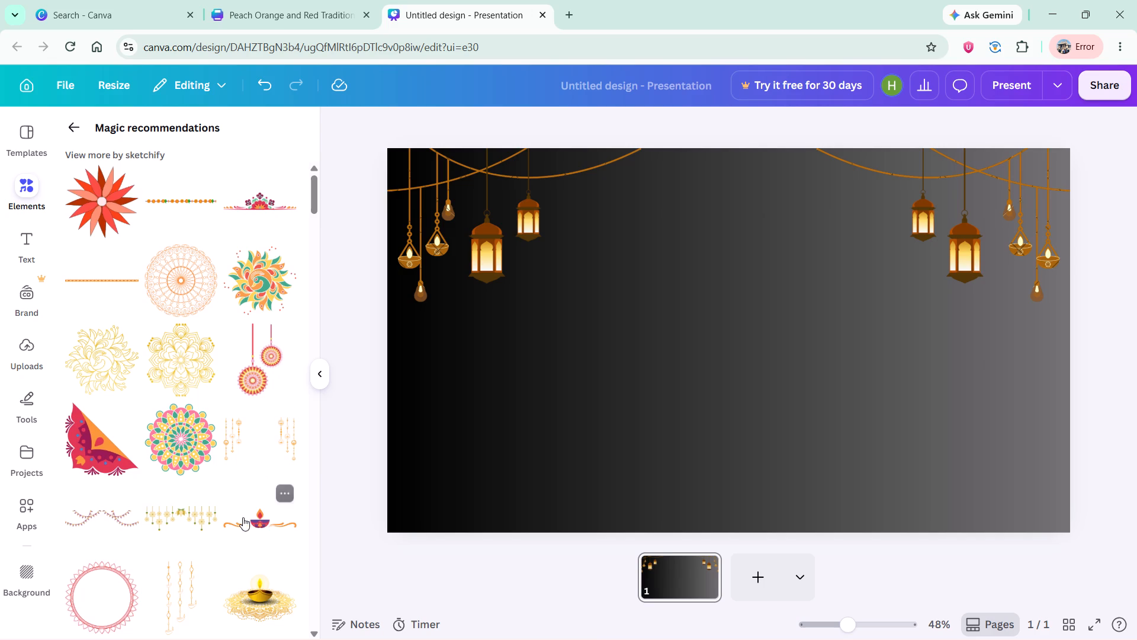
scroll(243, 517, down, 2)
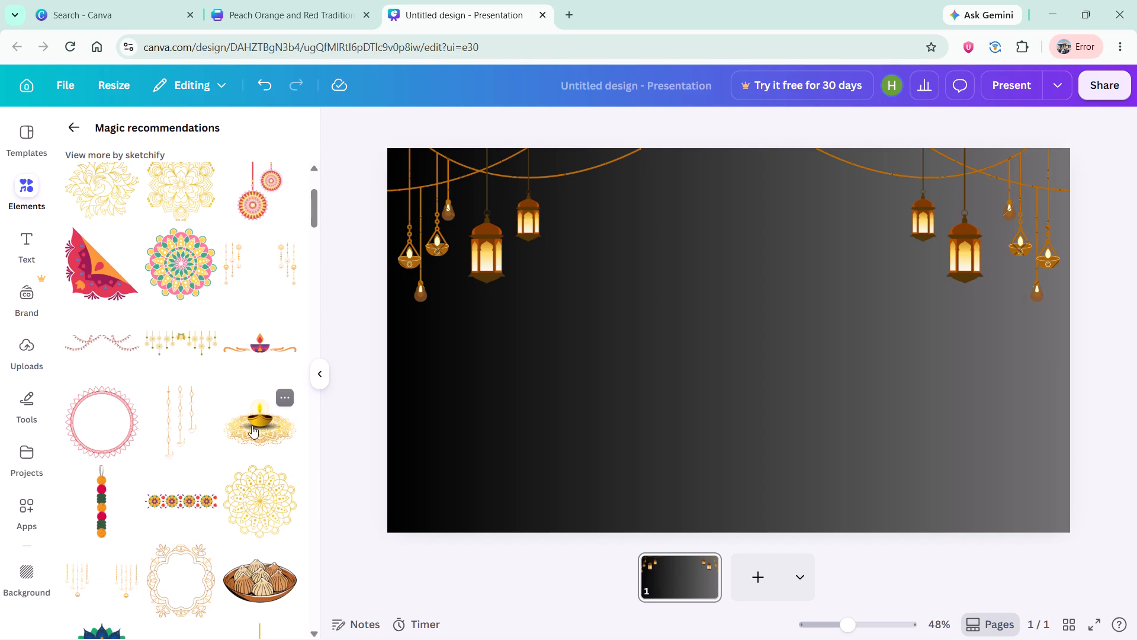
click(252, 425)
click(252, 425)
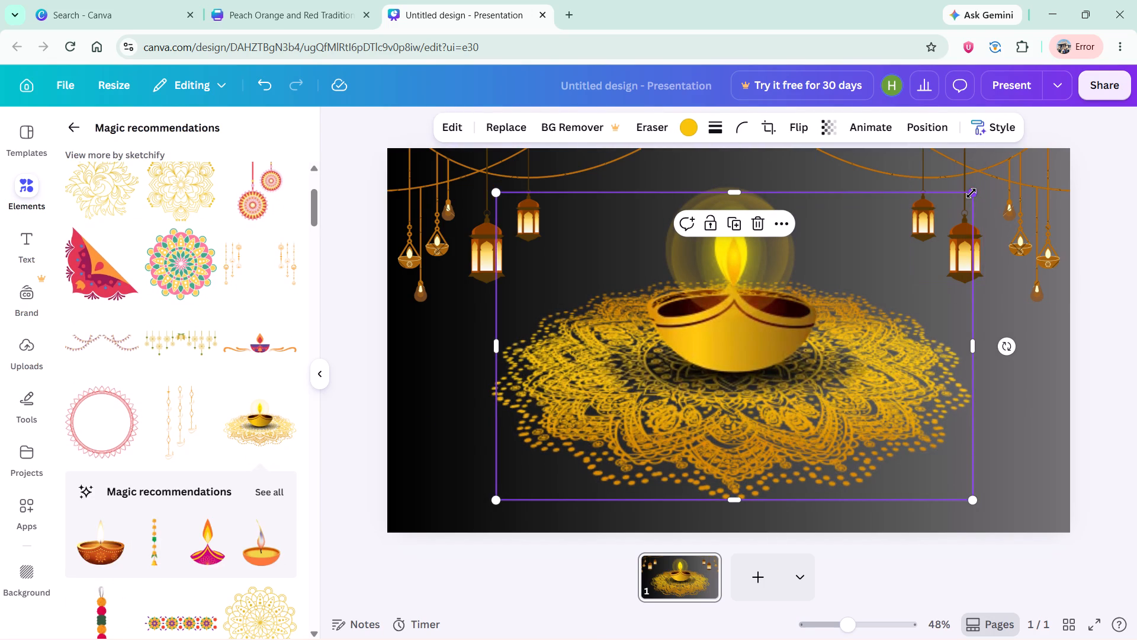
drag(971, 193, 691, 389)
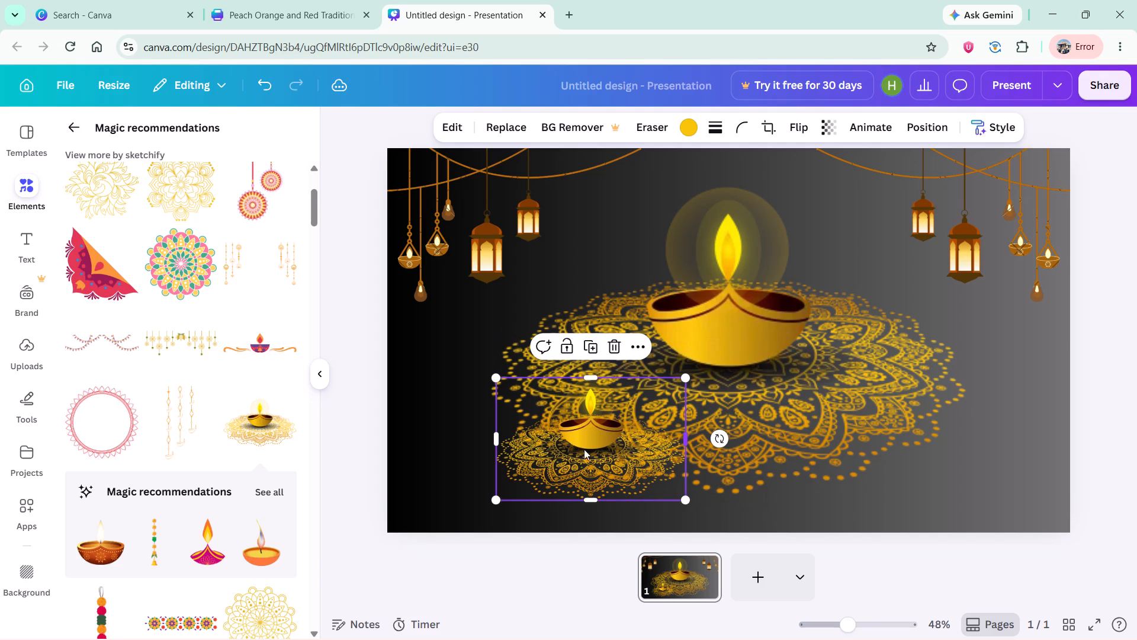
drag(571, 459, 500, 450)
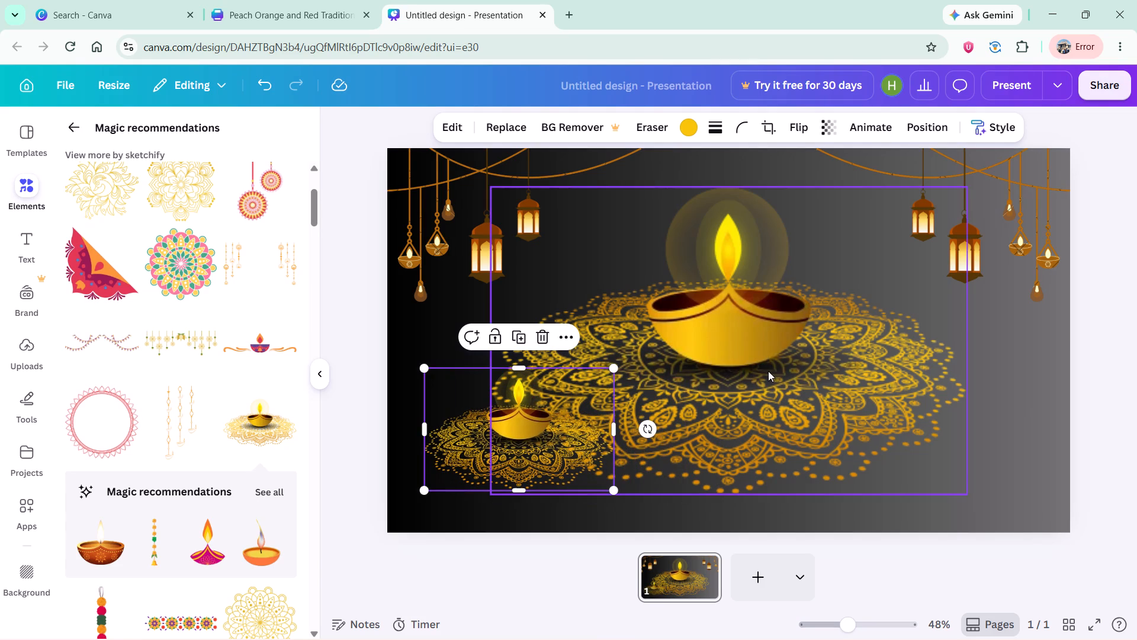
Delete the extra full-size copy of the golden diya on a mandala.
click(768, 371)
key(Delete)
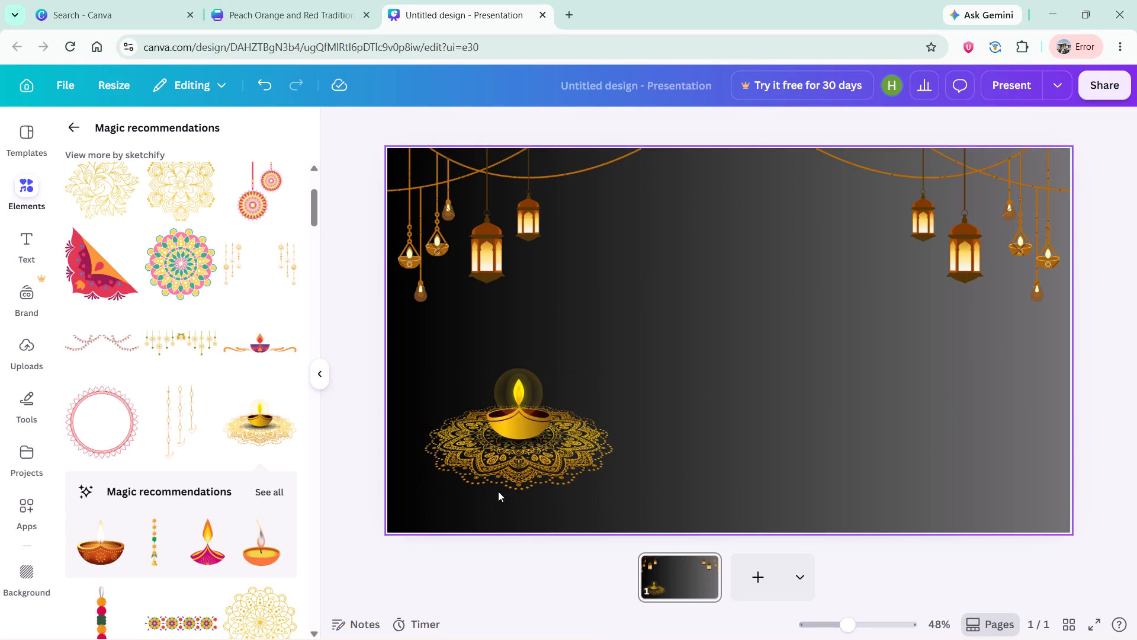
Shrink the golden diya on a mandala slightly and reposition it beneath the lanterns in the page's lower-left area.
drag(523, 457, 506, 447)
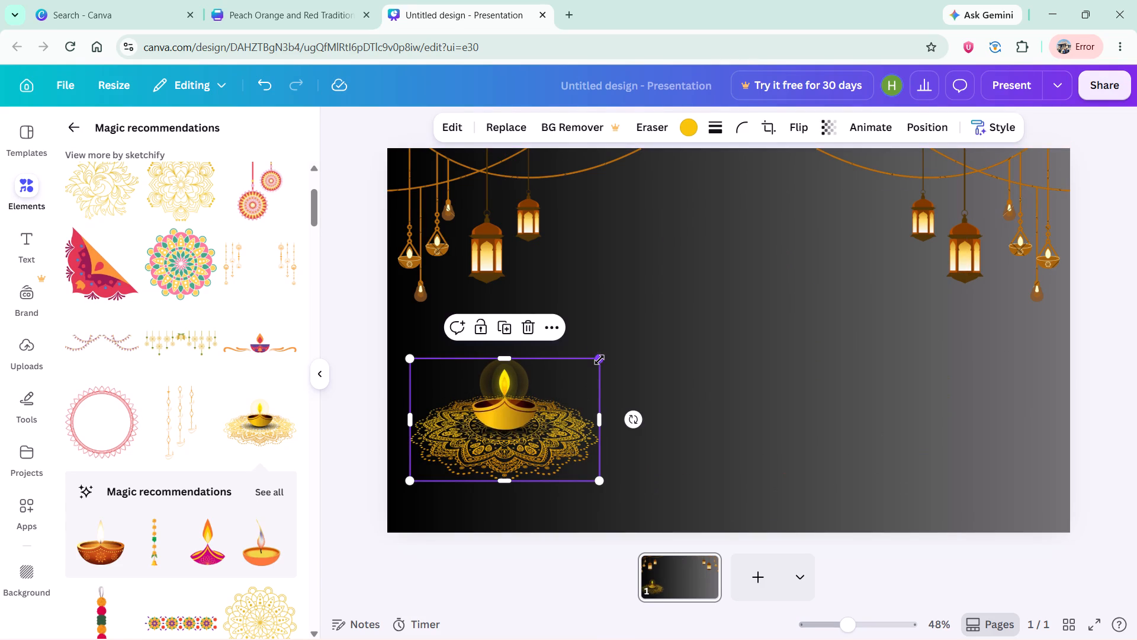
drag(599, 360, 563, 388)
drag(510, 438, 521, 431)
Duplicate the golden diya on a mandala and place the copy level with the original in the page's lower-right area.
key(ctrl+d)
drag(521, 431, 528, 431)
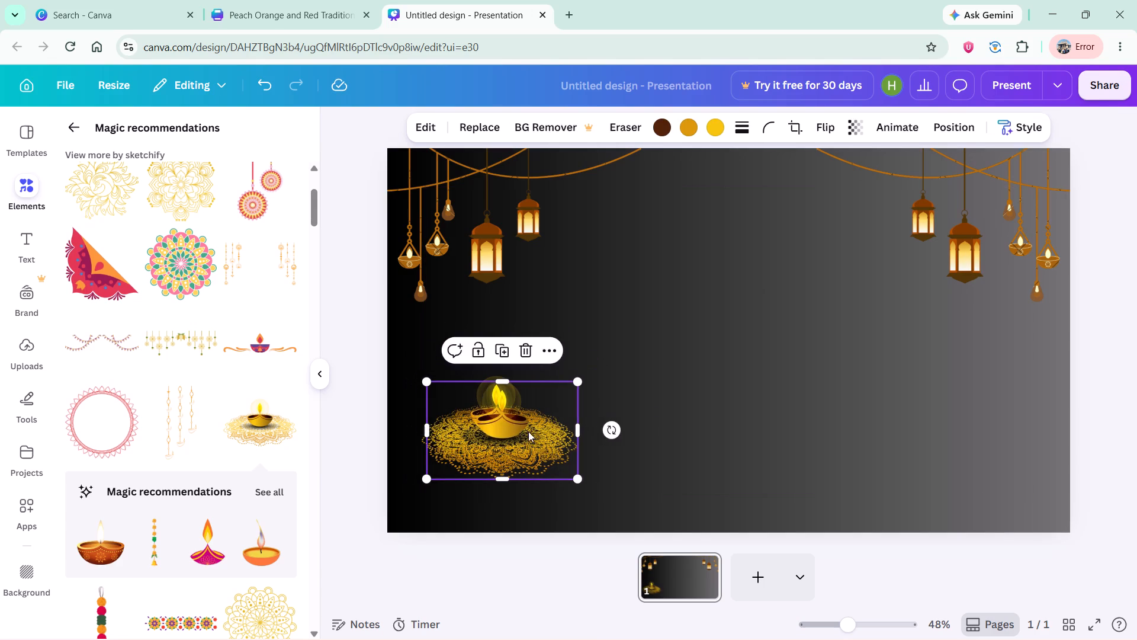
drag(528, 431, 908, 432)
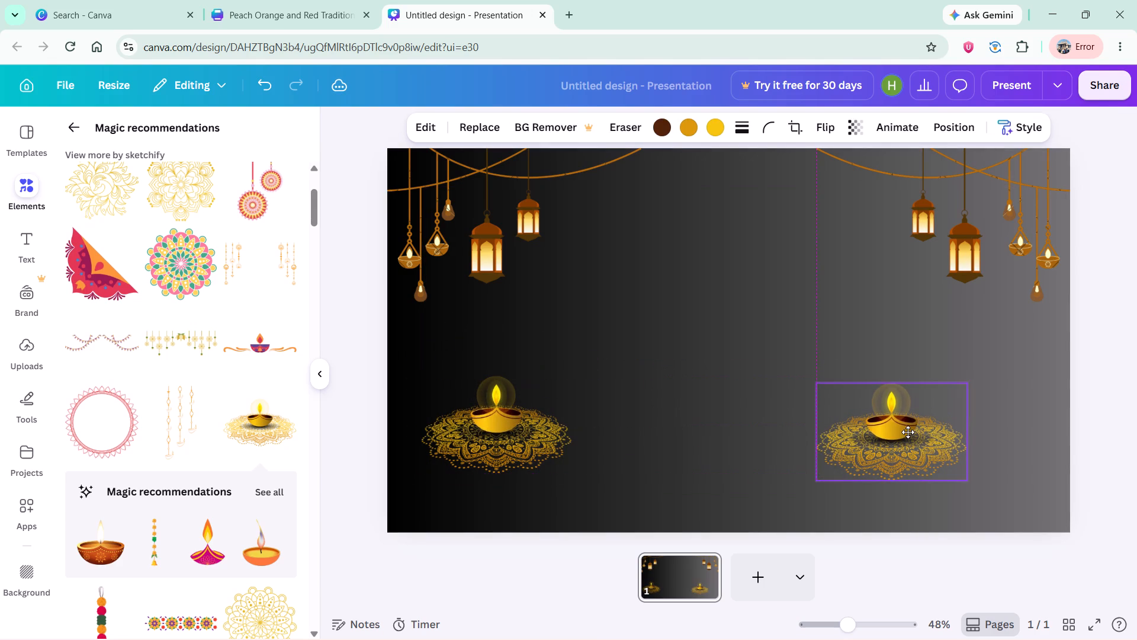
drag(908, 432, 991, 436)
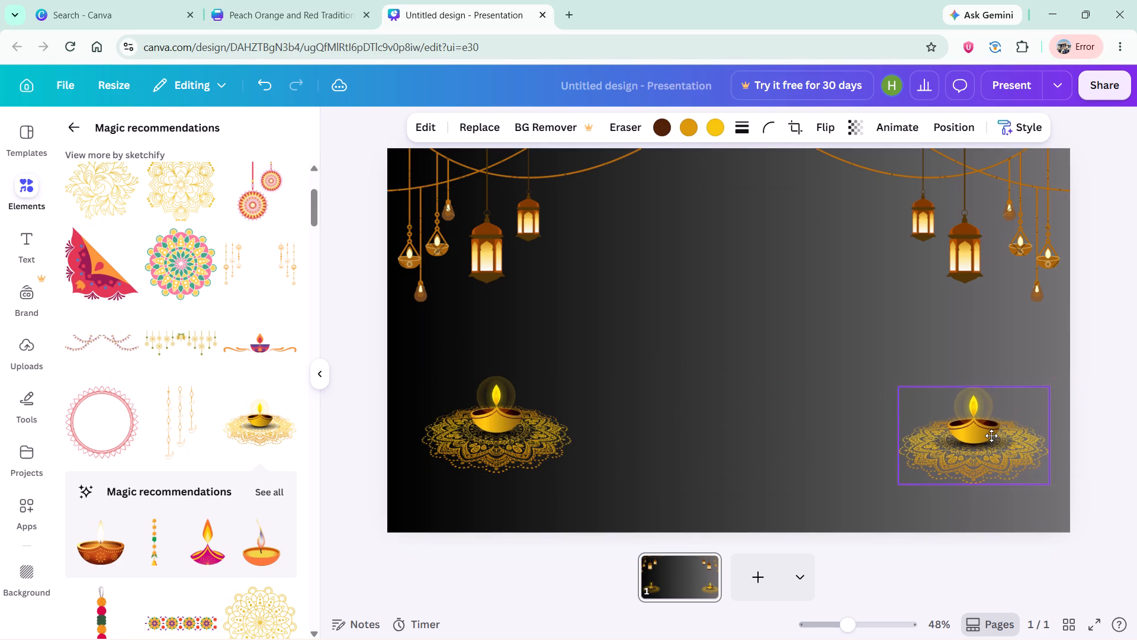
drag(991, 436, 991, 429)
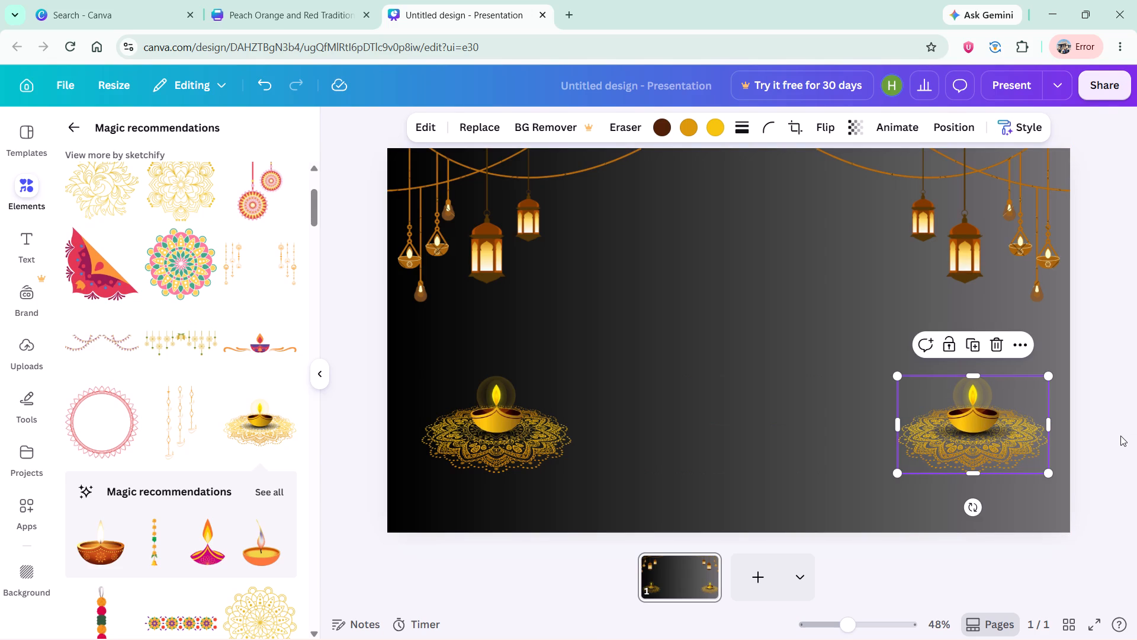
click(1120, 436)
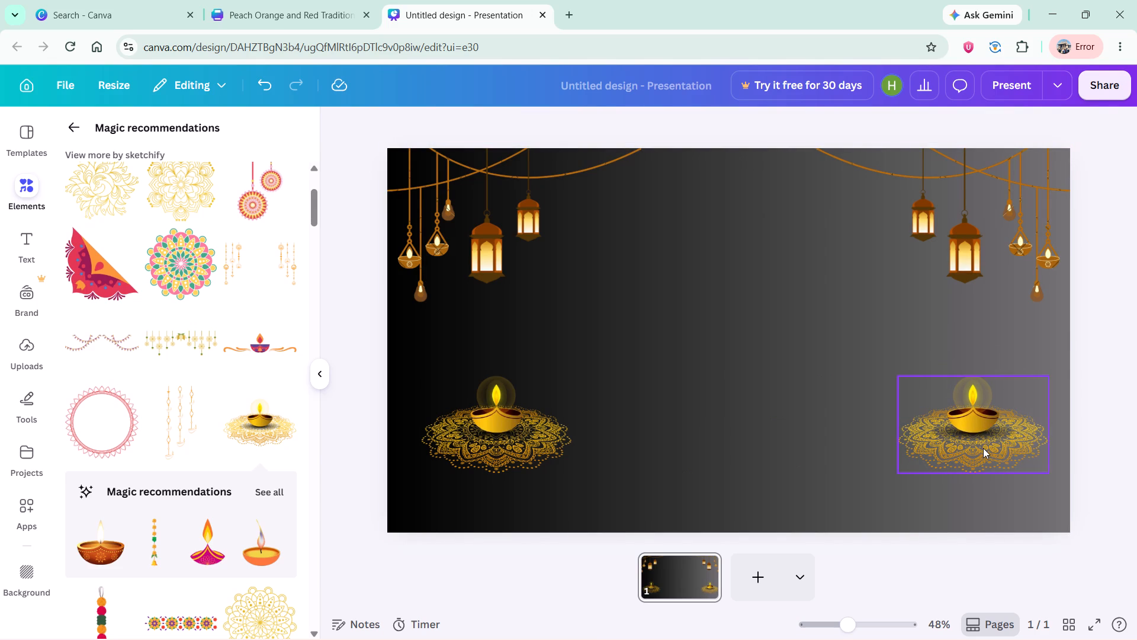
Nudge the lower-right diya on a mandala slightly left, away from the page's right edge.
click(983, 448)
key(Left)
key(Left)
key(Left)
key(Left)
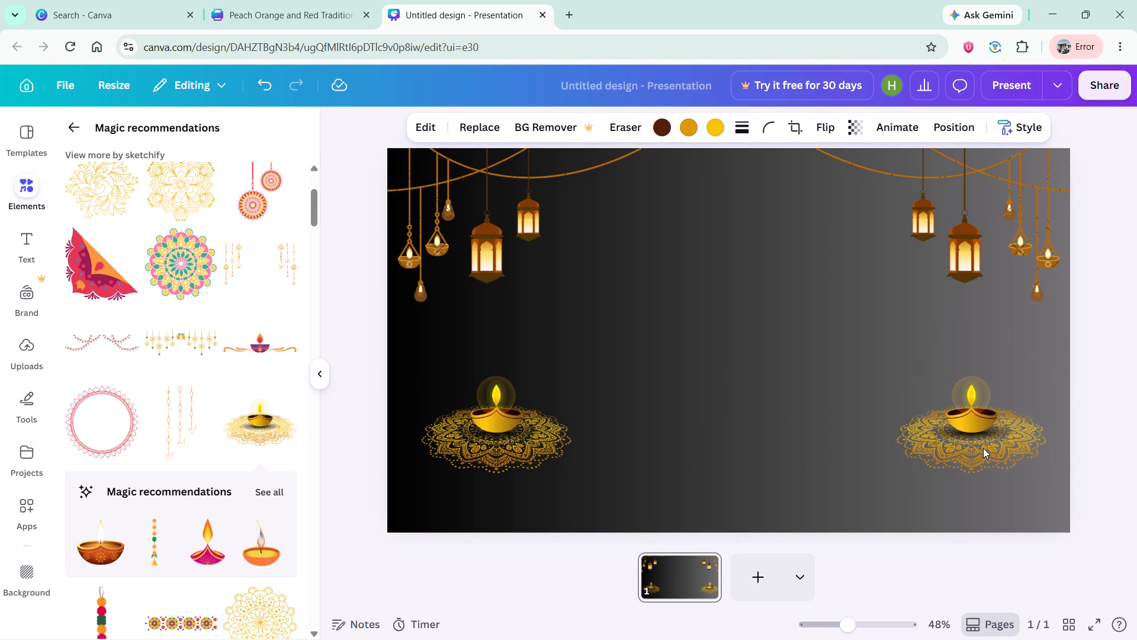
key(Left)
key(Left)
key(Left)
key(Left)
click(984, 446)
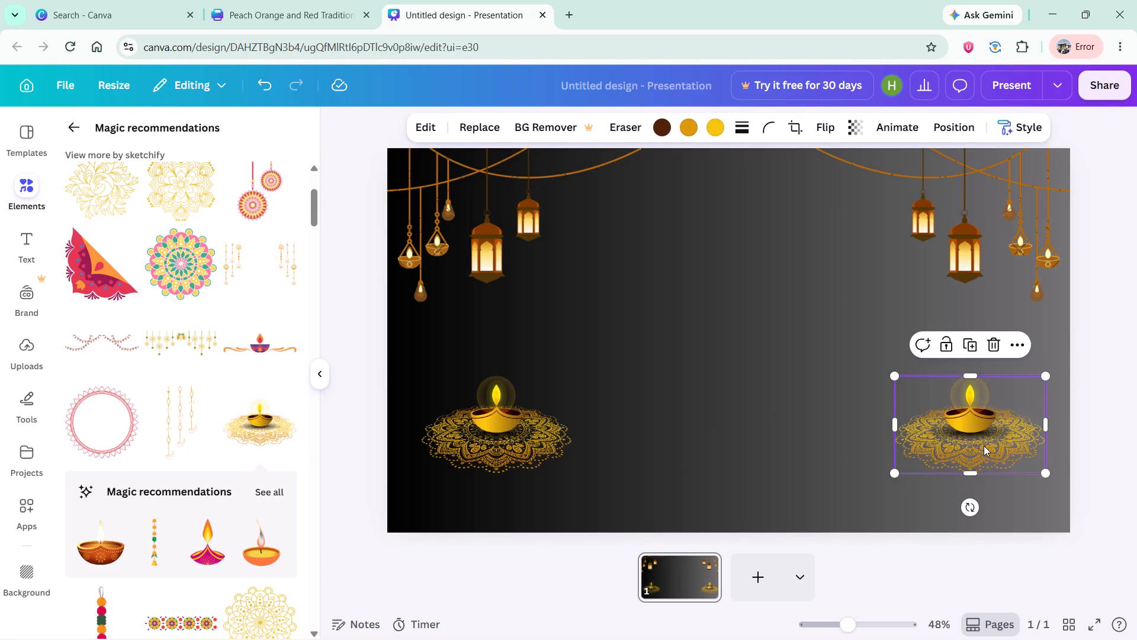
key(Left)
key(Left)
key(Left)
key(Left)
key(Left)
key(Left)
key(Left)
key(Left)
key(Left)
key(Left)
key(Left)
key(Left)
key(Left)
key(Left)
key(Left)
key(Left)
key(Left)
key(Left)
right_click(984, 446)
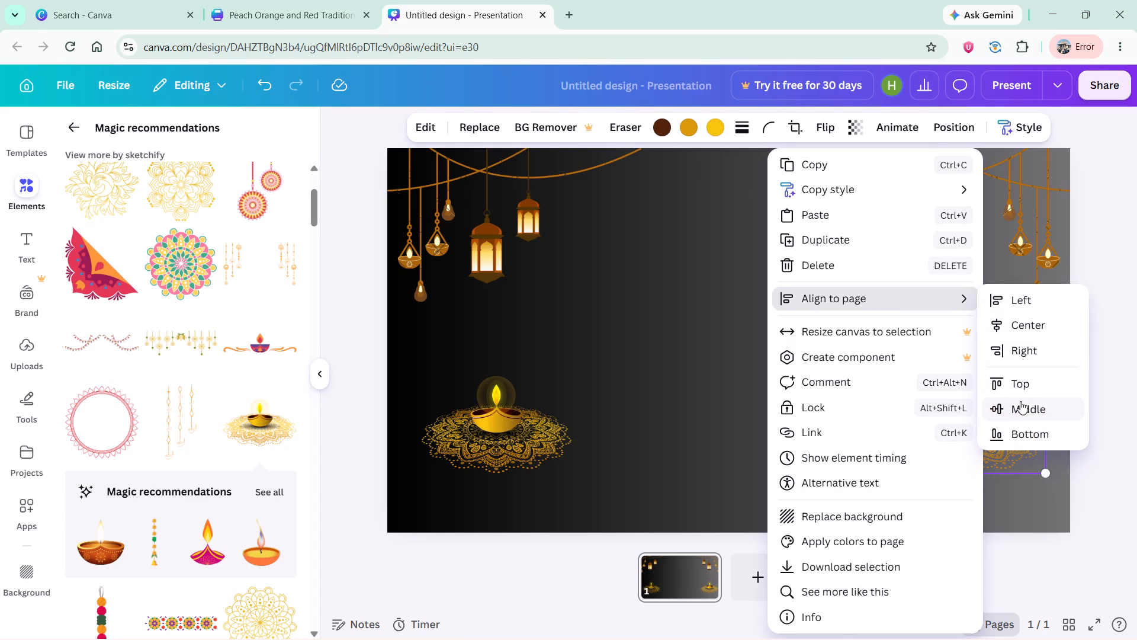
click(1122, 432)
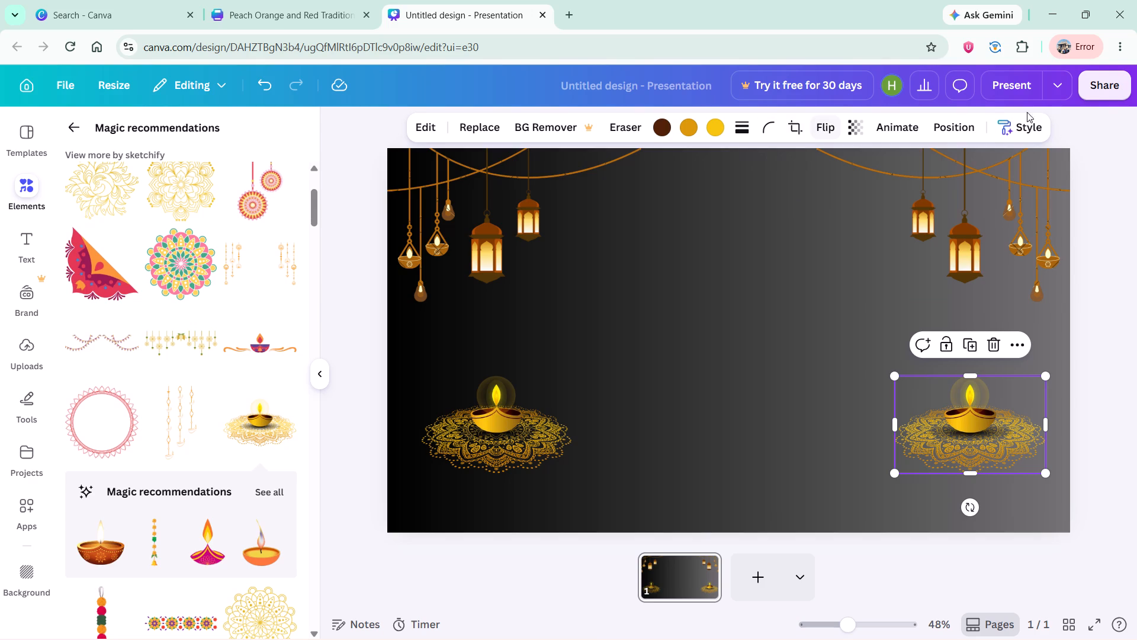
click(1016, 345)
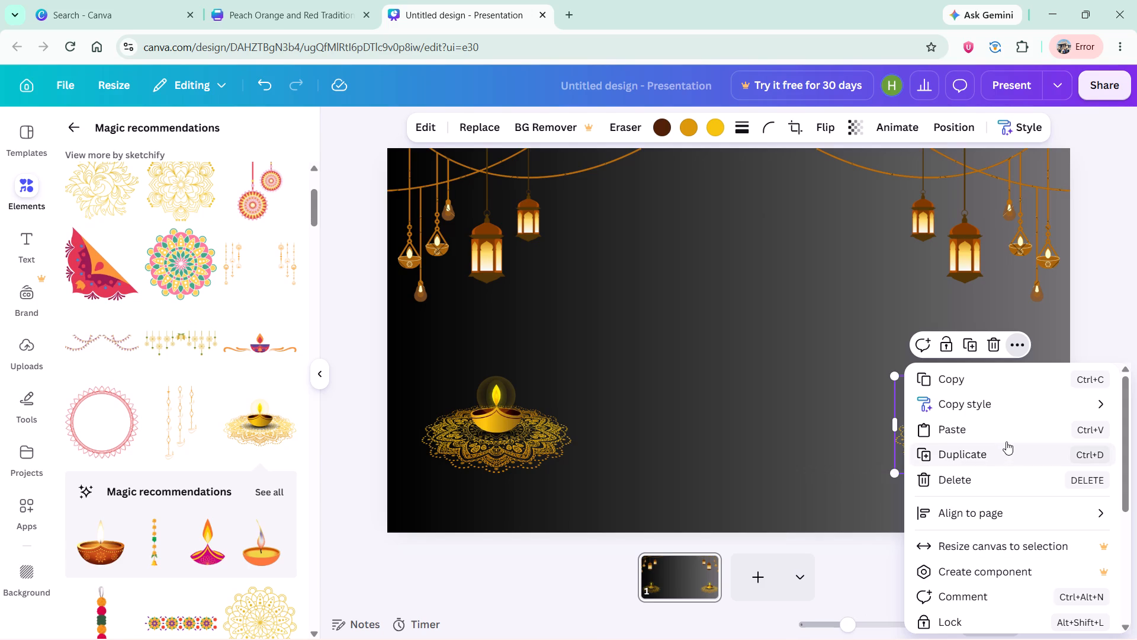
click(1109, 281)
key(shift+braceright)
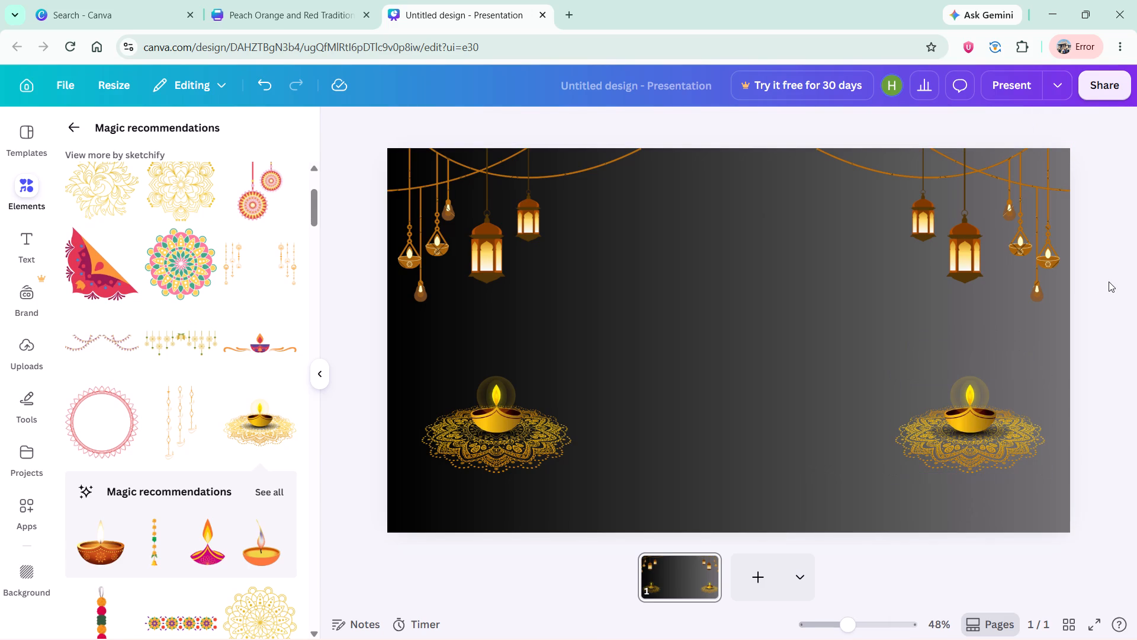
Nudge the lower-right diya on a mandala a little further left to balance it with the other diya.
click(993, 419)
key(Left)
key(Left)
key(Left)
key(Left)
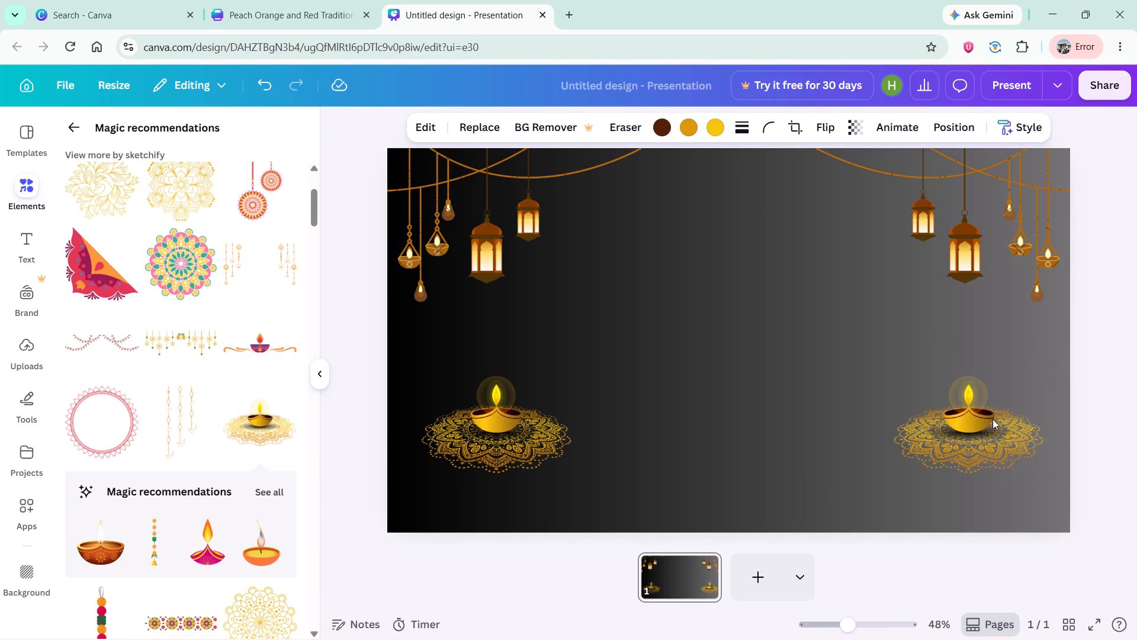
key(Left)
key(Left)
key(Left)
key(Left)
key(Left)
key(Left)
key(Left)
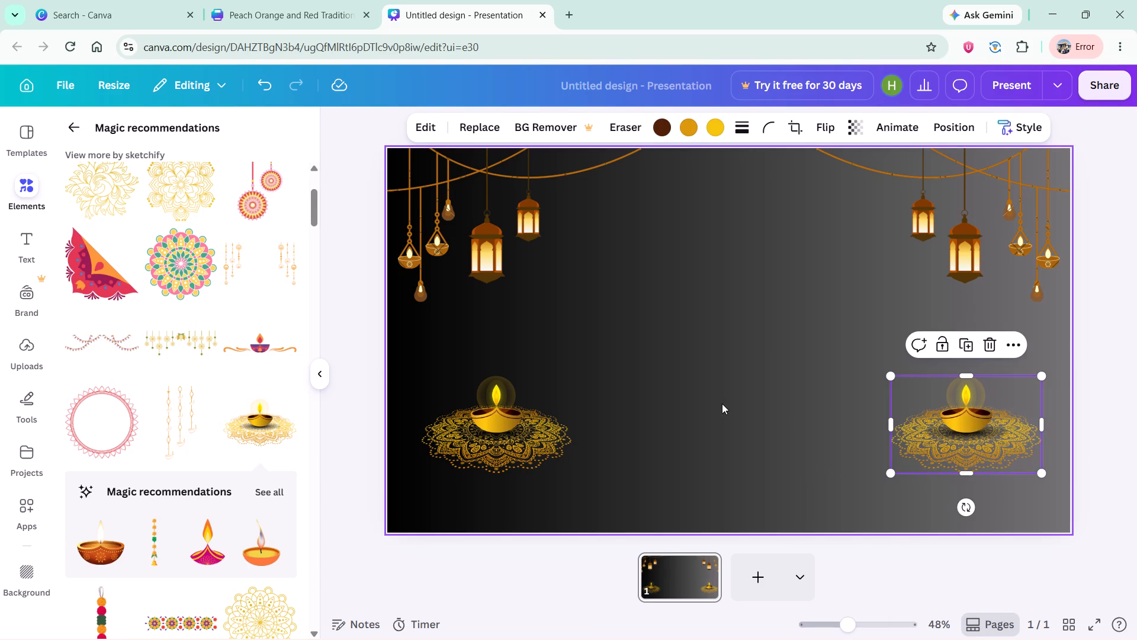
scroll(727, 405, left, 3)
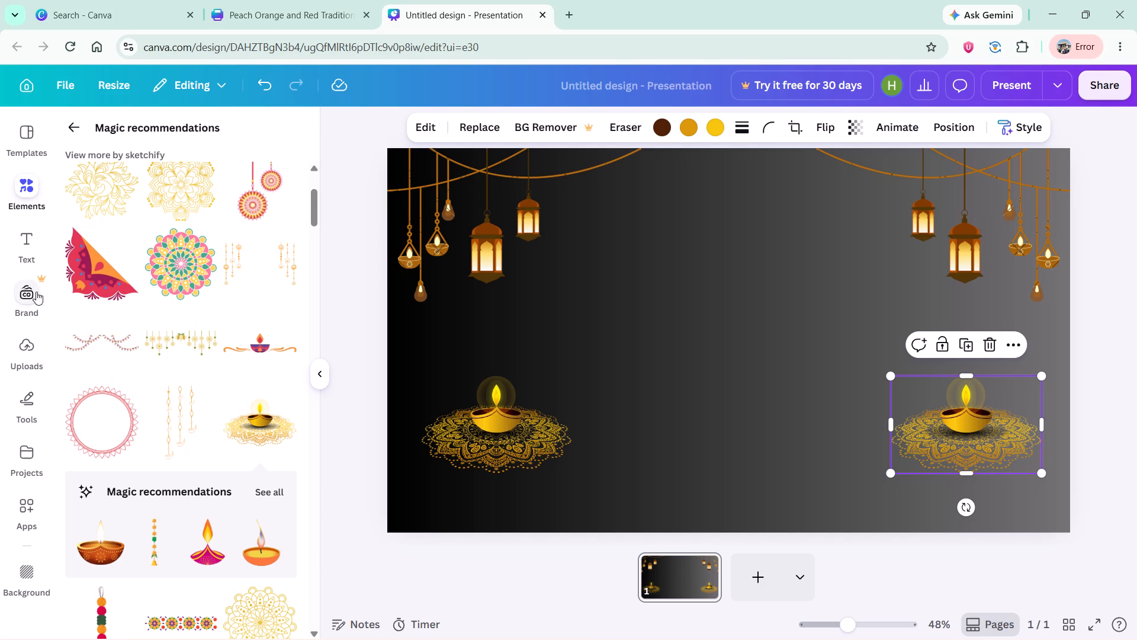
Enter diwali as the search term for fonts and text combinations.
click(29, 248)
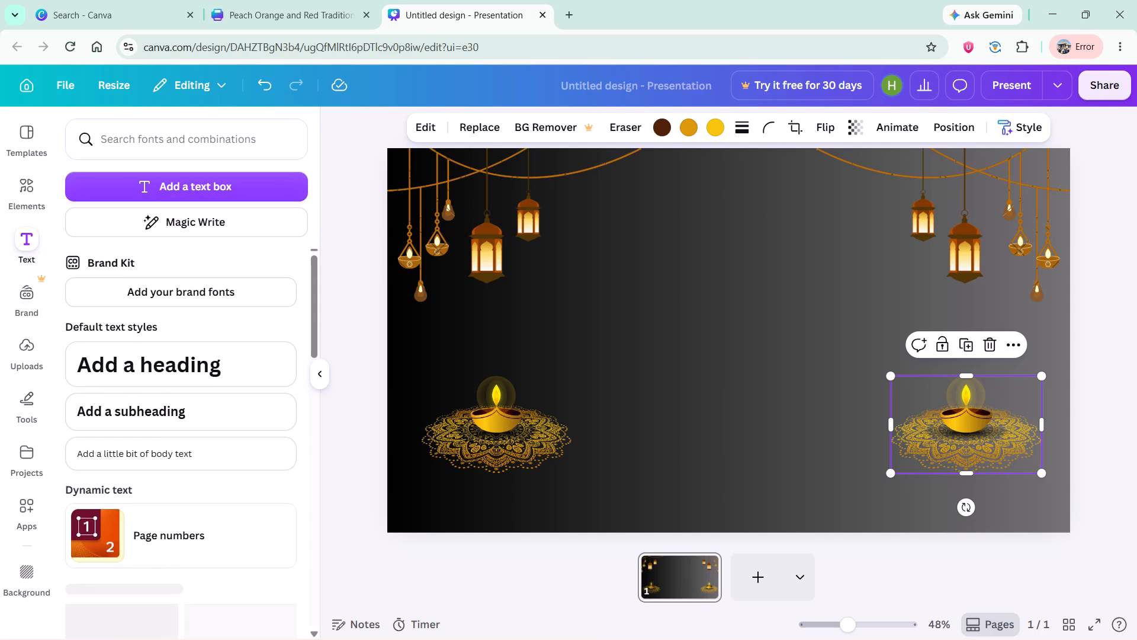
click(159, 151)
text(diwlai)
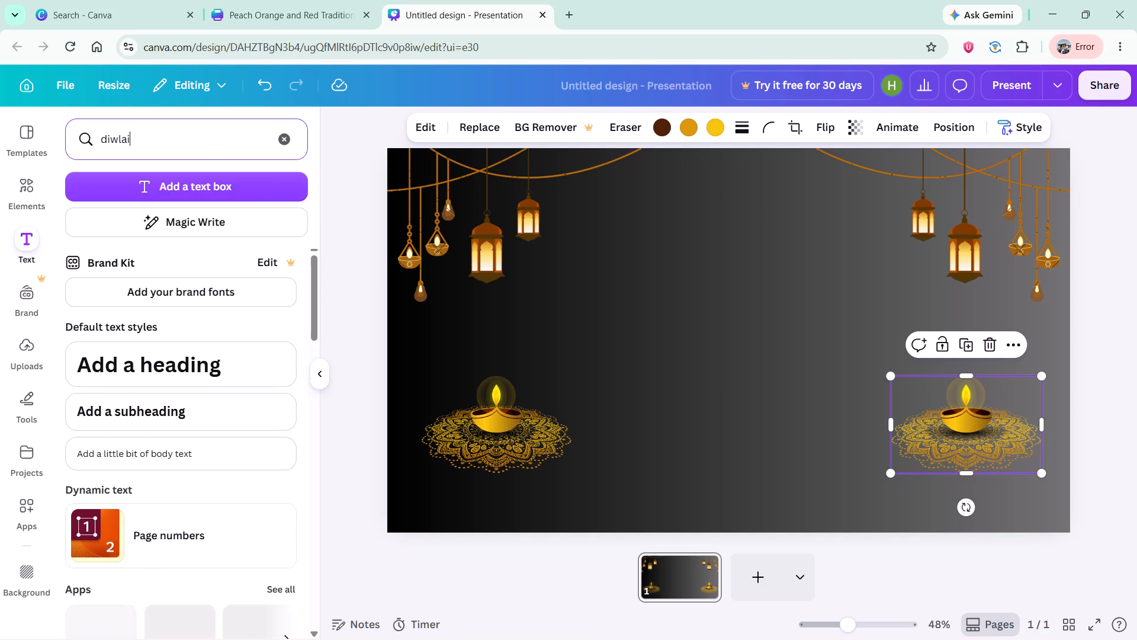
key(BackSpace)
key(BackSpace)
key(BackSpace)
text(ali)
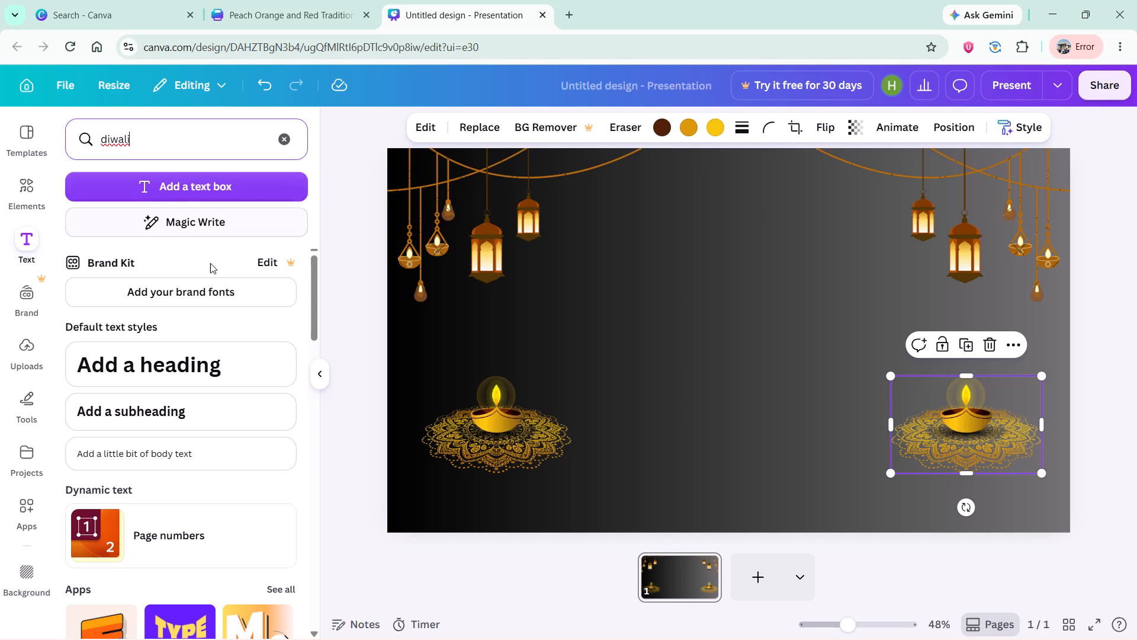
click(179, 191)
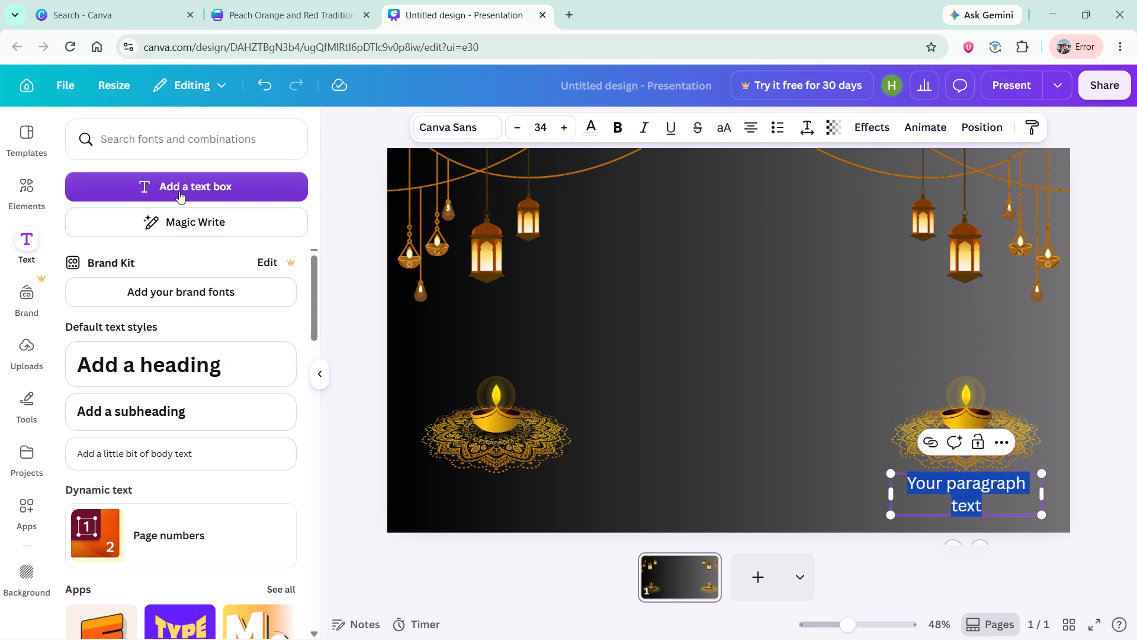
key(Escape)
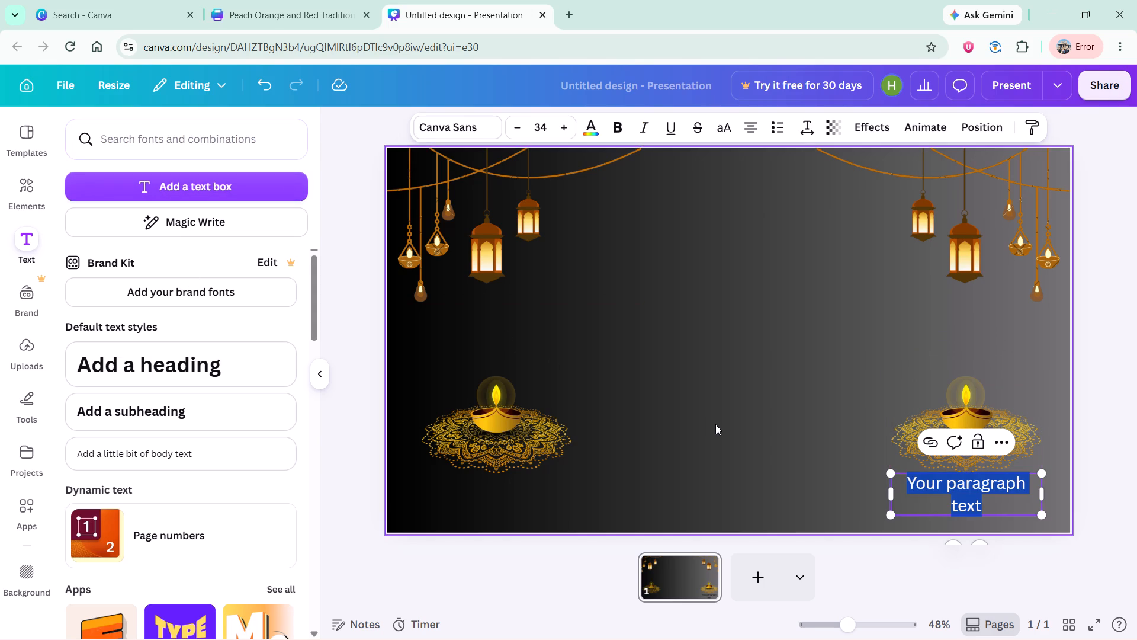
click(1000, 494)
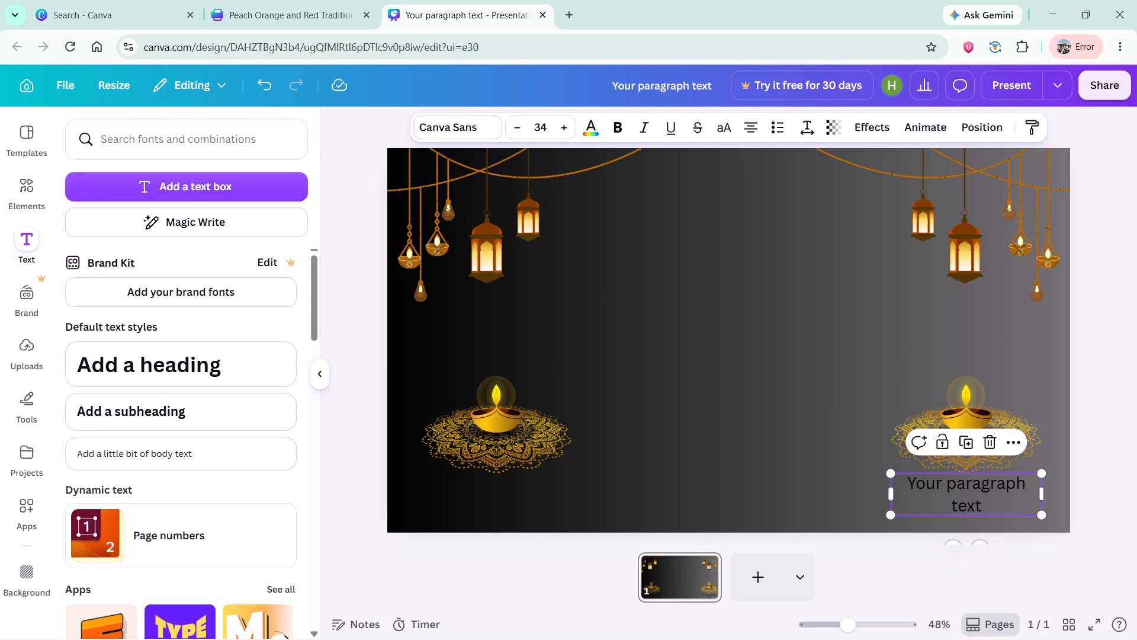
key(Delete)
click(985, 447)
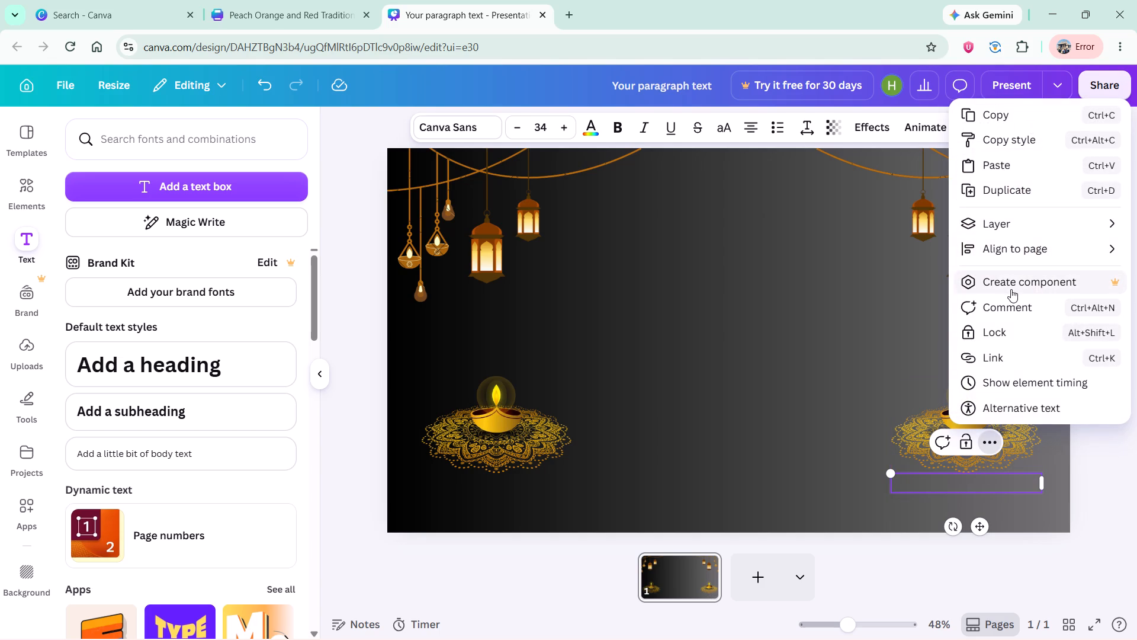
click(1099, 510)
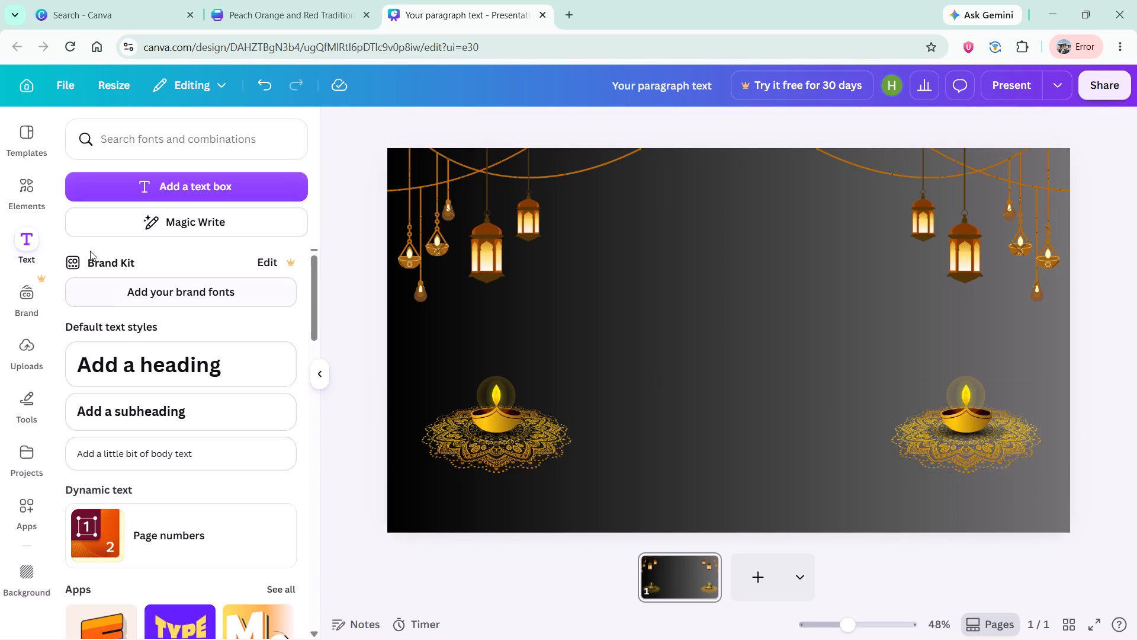
Browse the Magic recommendations elements for another decoration to add to the Diwali page.
click(11, 197)
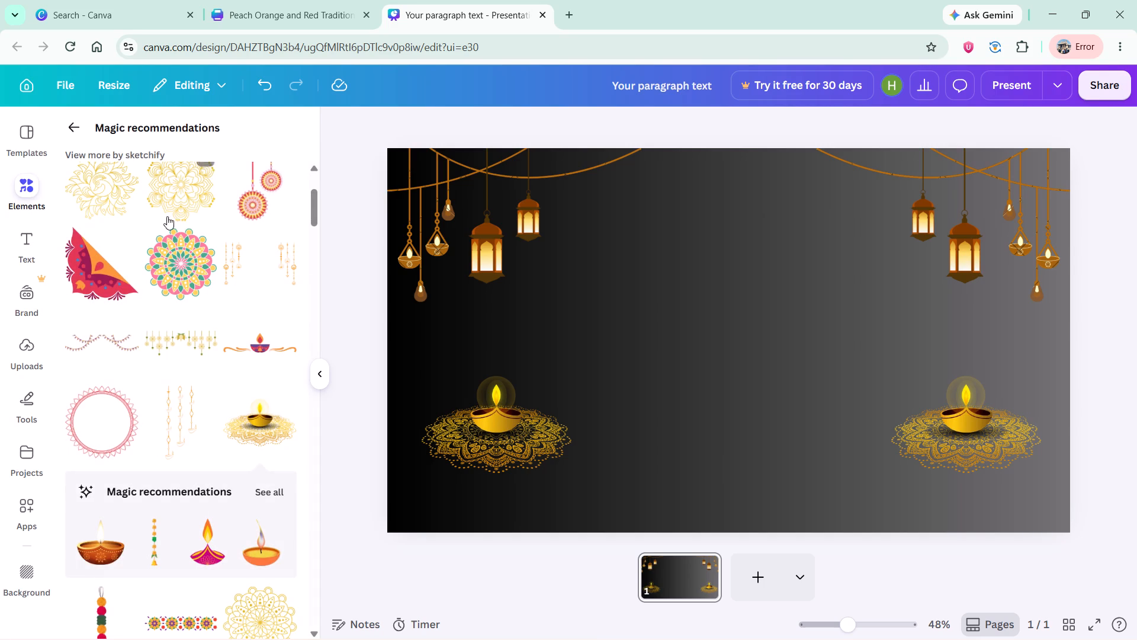
scroll(160, 453, down, 5)
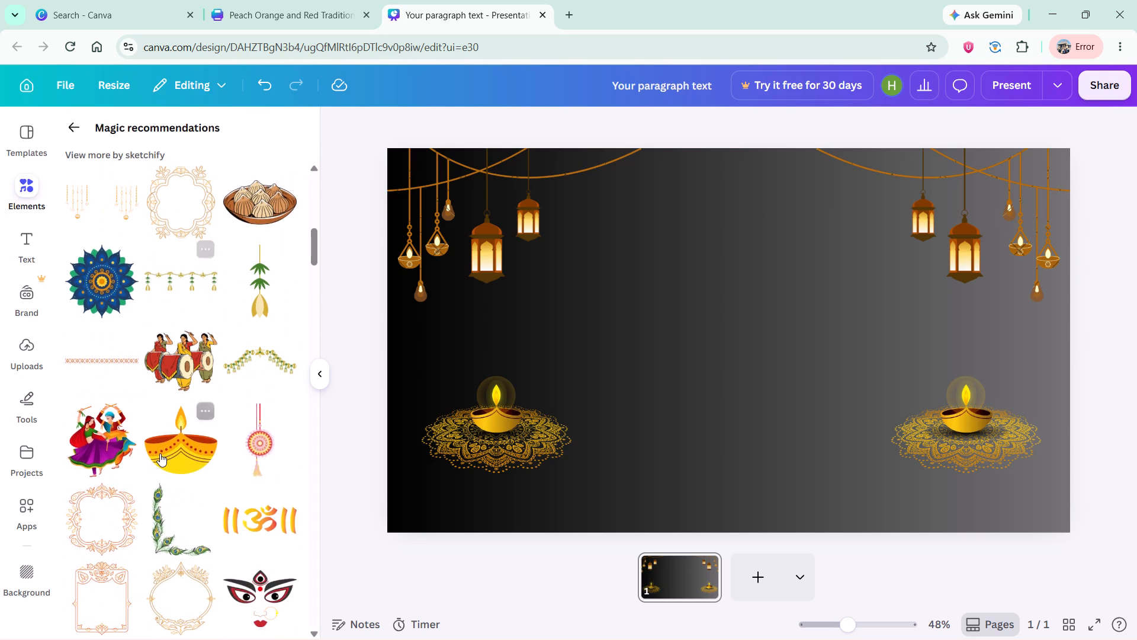
scroll(160, 453, down, 2)
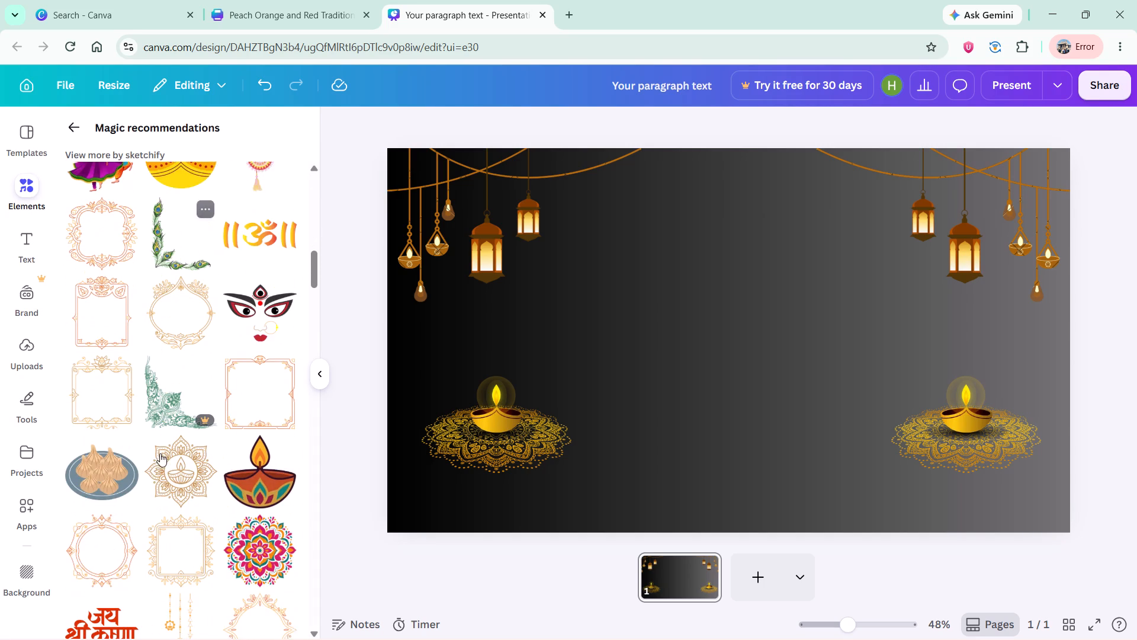
scroll(160, 453, down, 4)
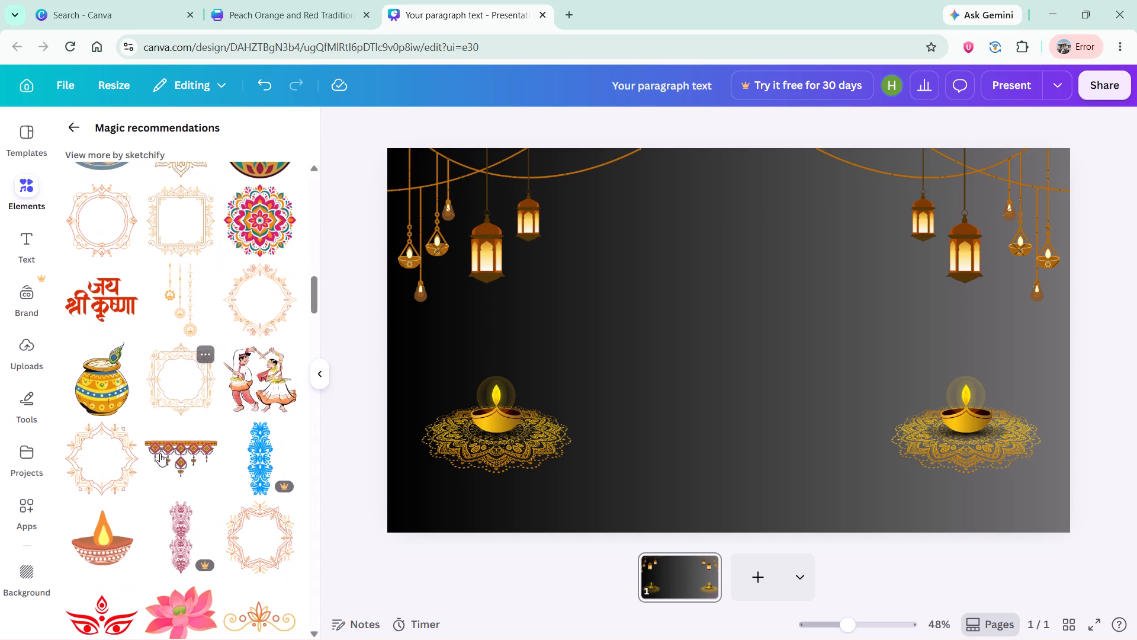
scroll(160, 453, down, 1)
scroll(155, 552, down, 2)
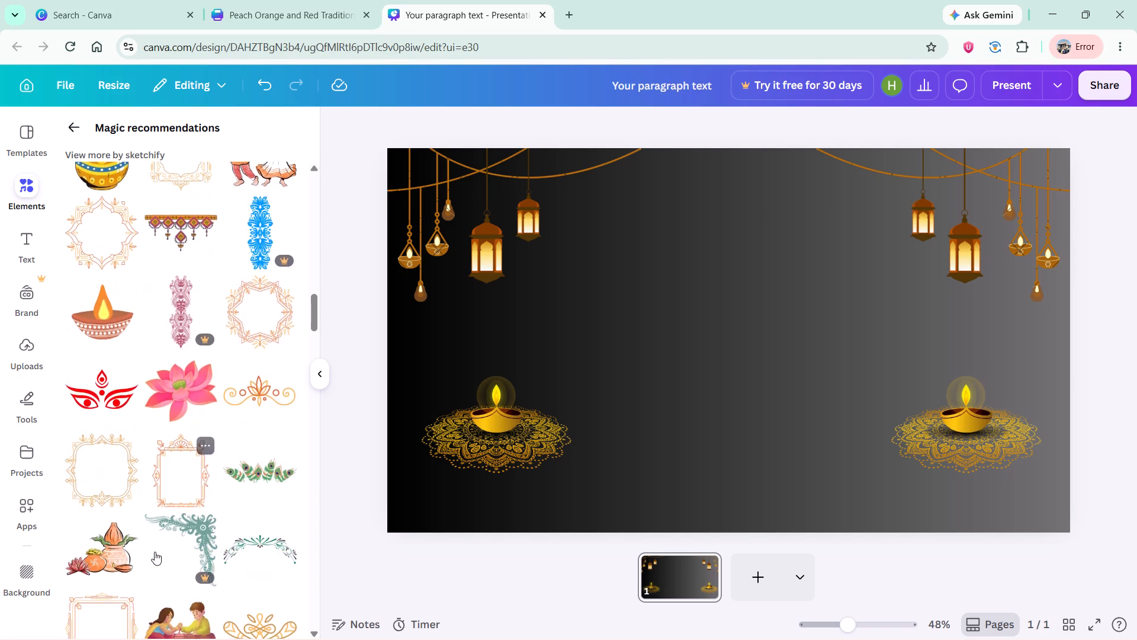
scroll(155, 552, down, 6)
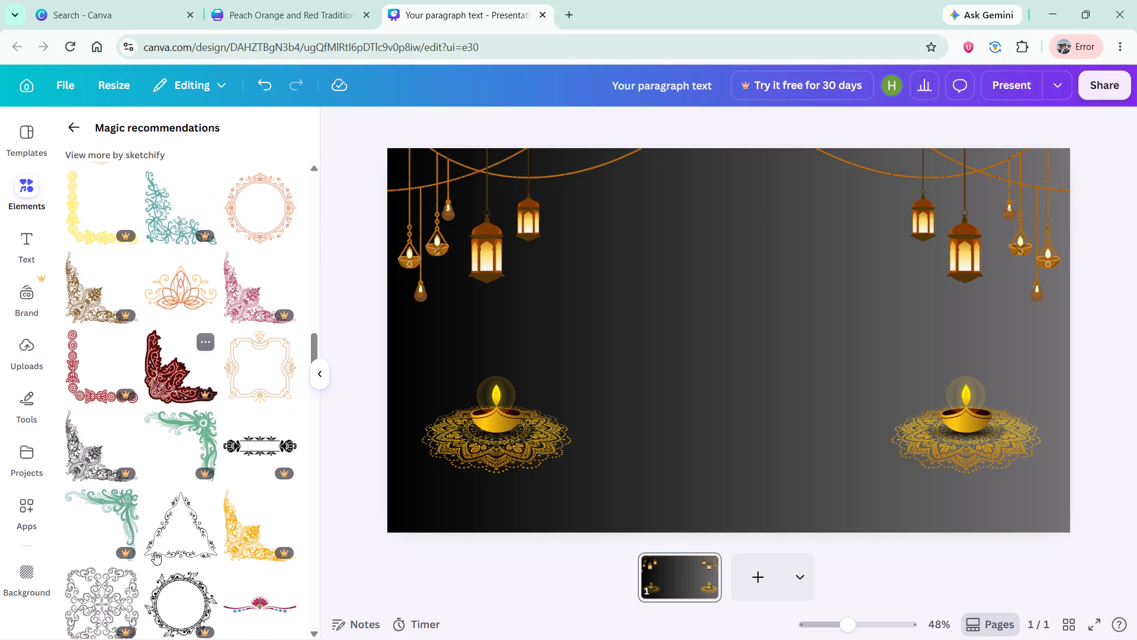
scroll(155, 552, down, 5)
scroll(155, 552, up, 4)
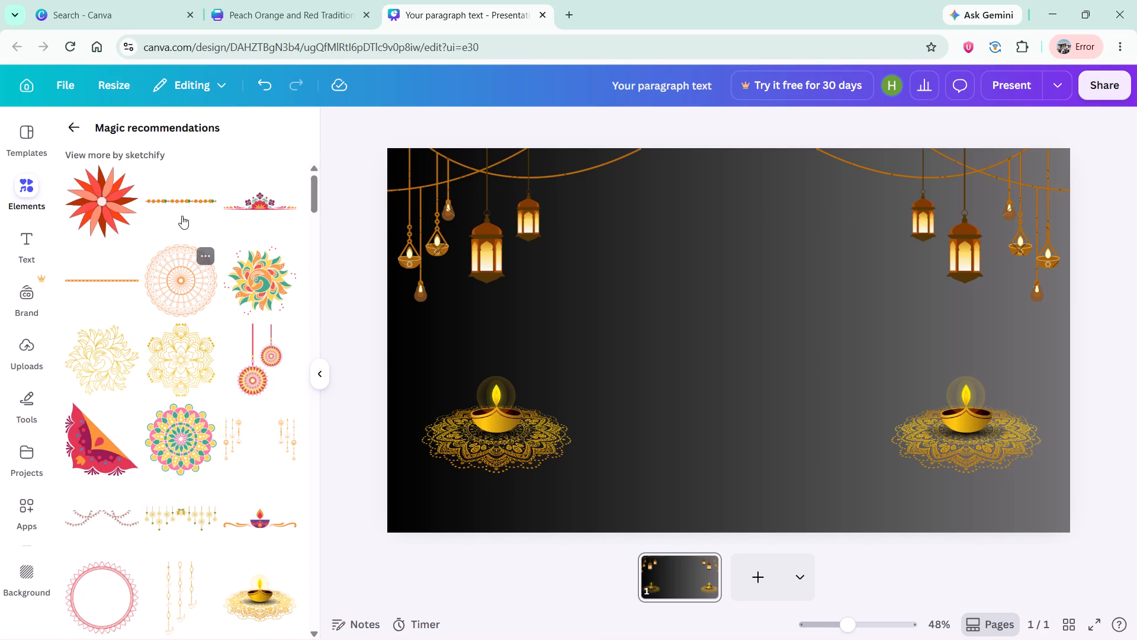
Add the thin orange patterned border strip and place it along the bottom edge of the page at its left end.
click(115, 287)
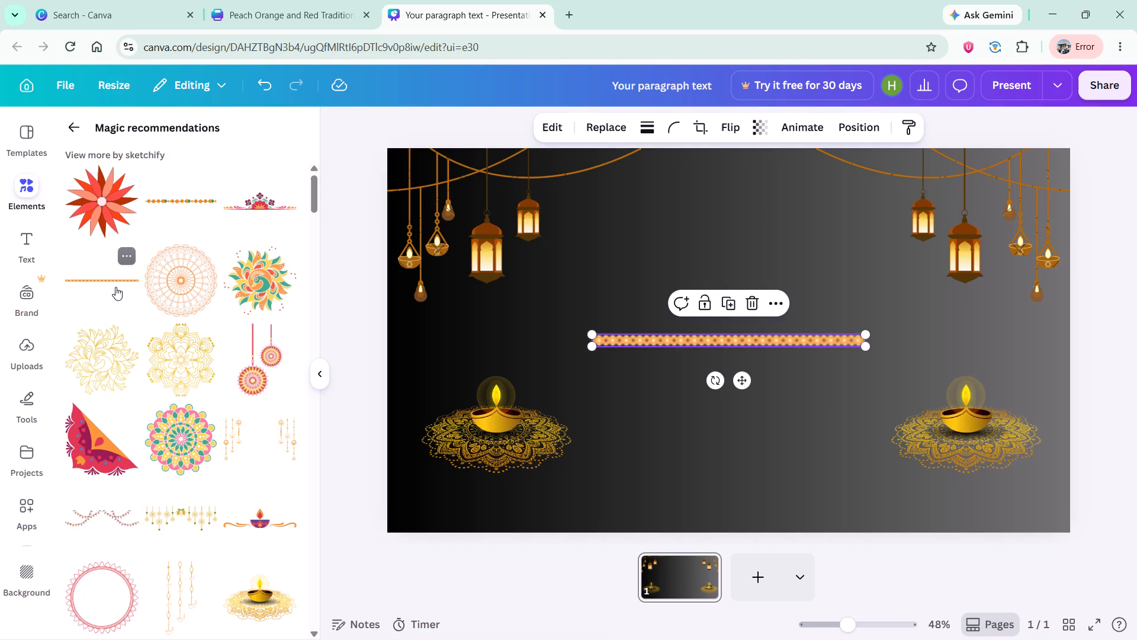
drag(650, 340, 444, 526)
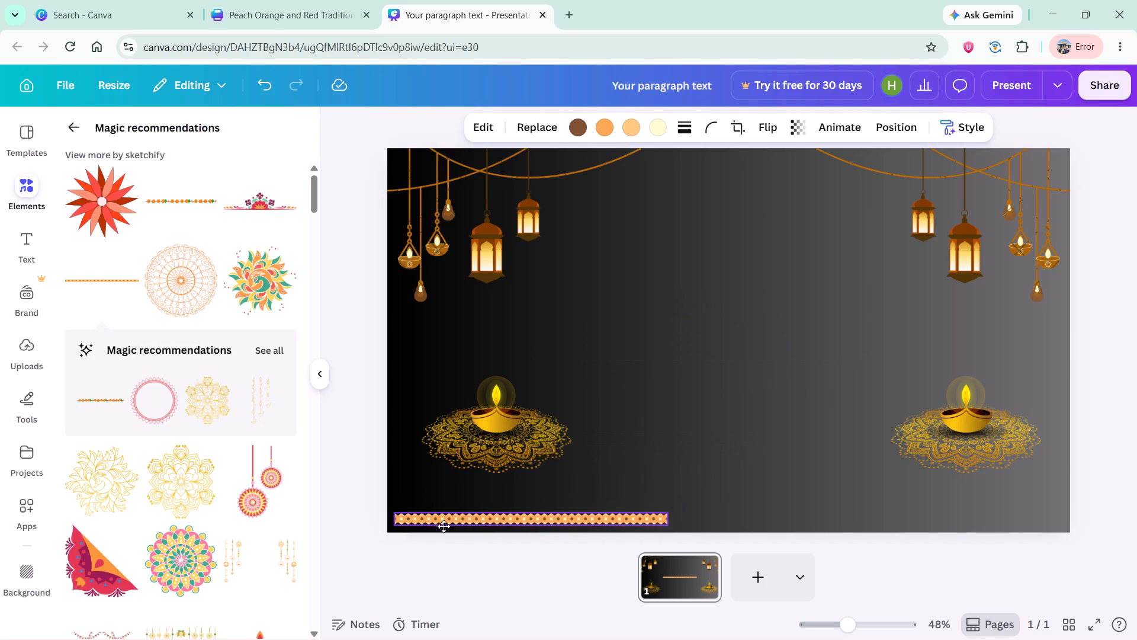
drag(444, 526, 439, 527)
Duplicate the orange border strip and place the copy end to end with the first along the page's bottom edge.
key(ctrl+d)
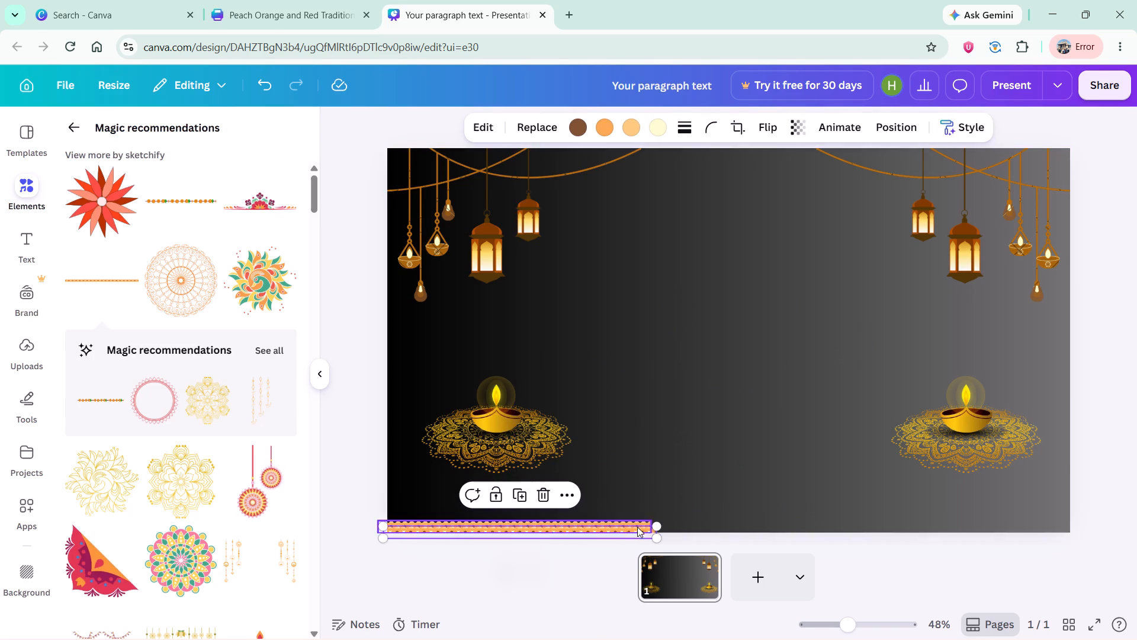
drag(631, 533, 910, 537)
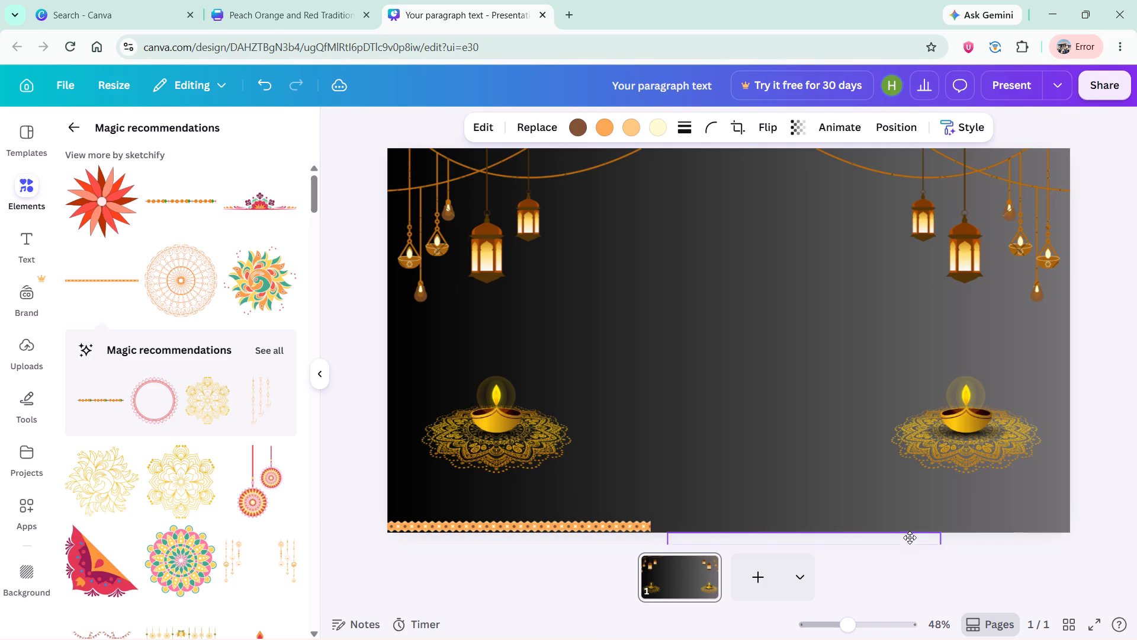
drag(910, 537, 897, 529)
click(897, 529)
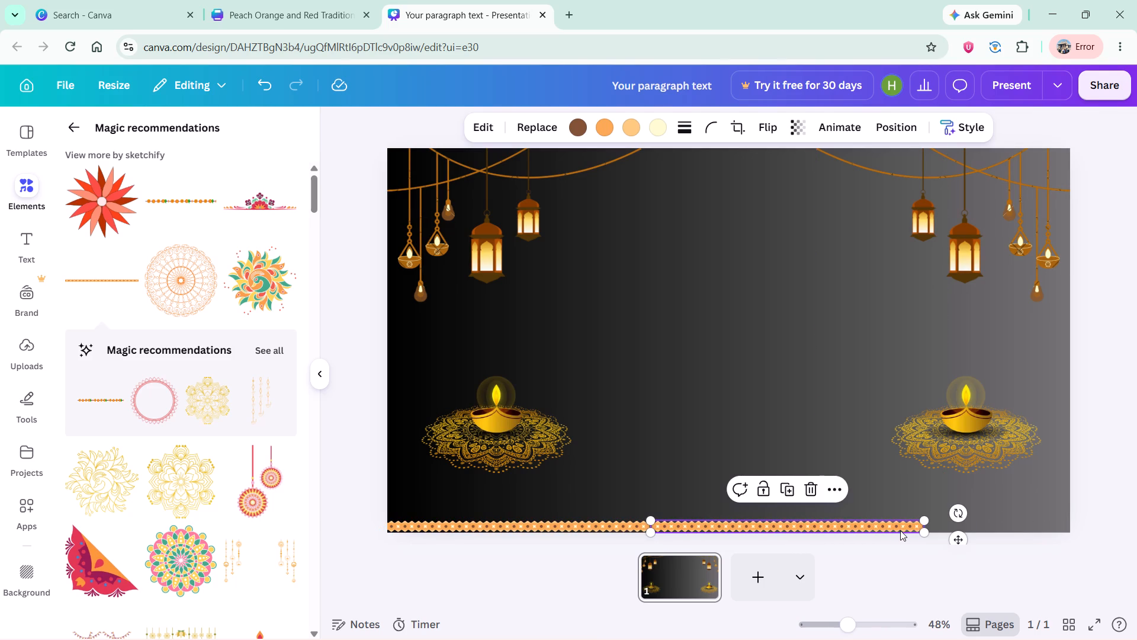
Duplicate the orange border strip again and slide the copy along the bottom so it ends at the page's right edge.
key(ctrl+d)
click(1054, 561)
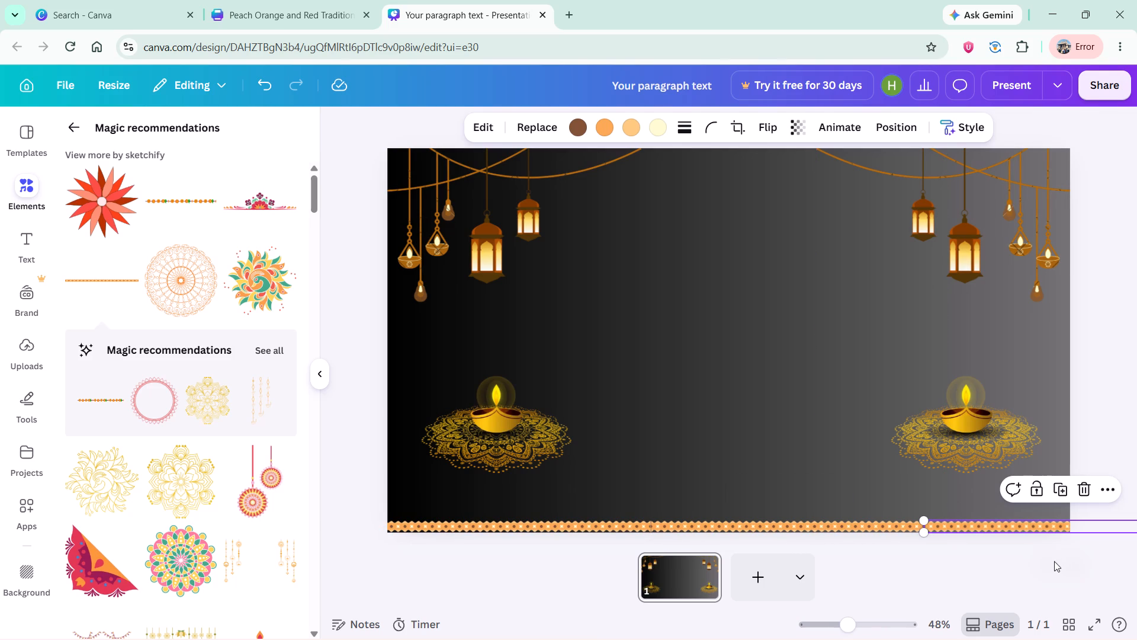
drag(1055, 529, 997, 528)
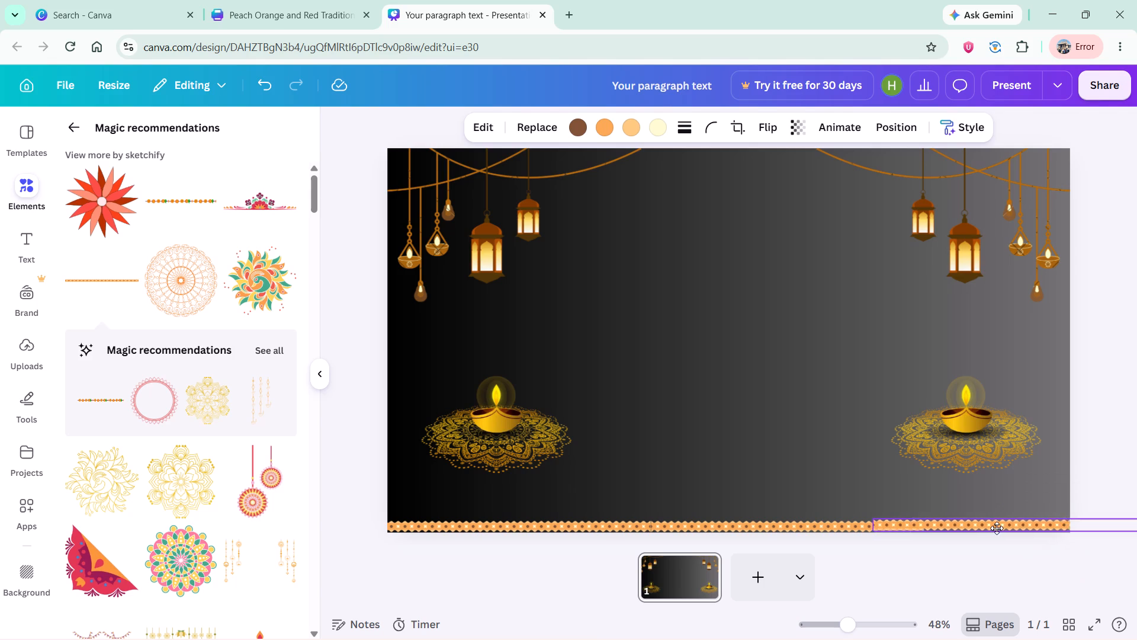
drag(997, 528, 926, 527)
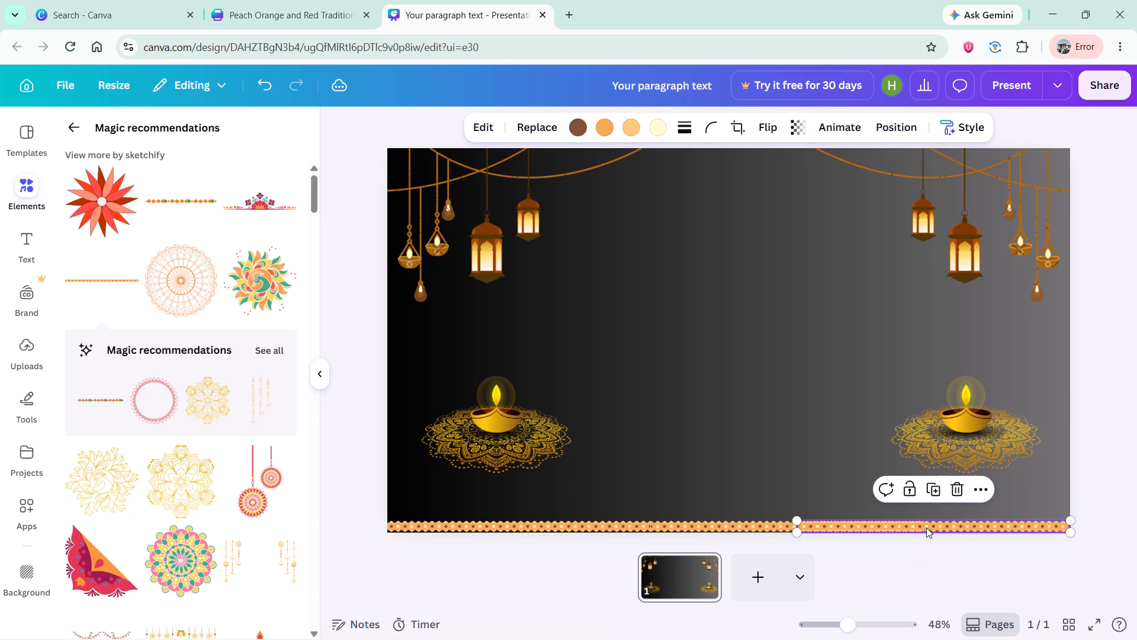
key(shift+braceleft)
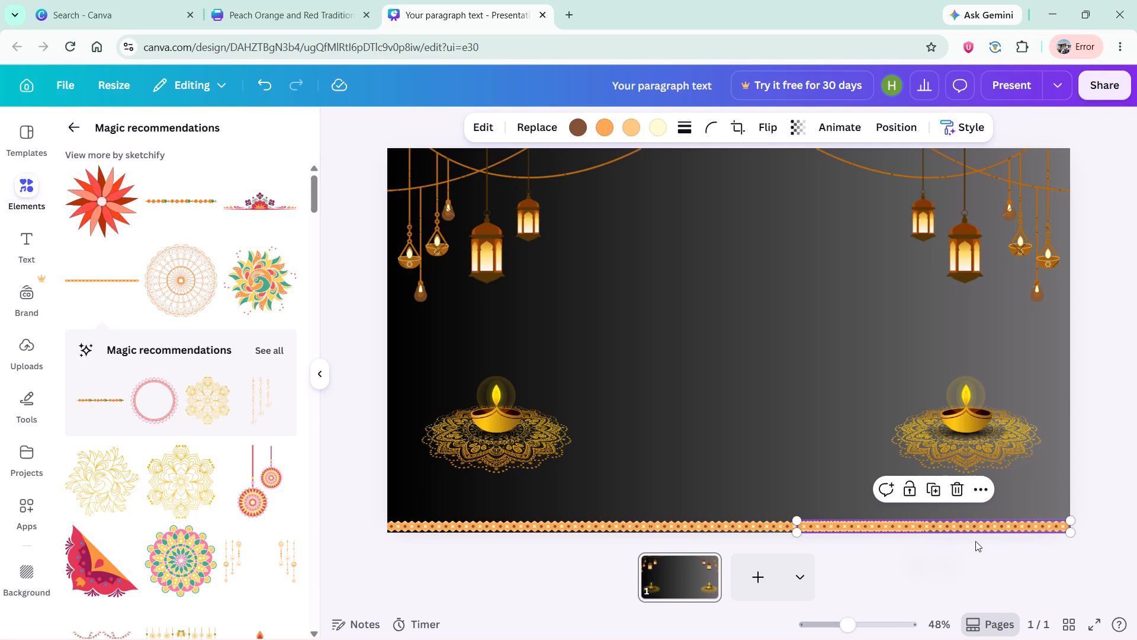
click(975, 540)
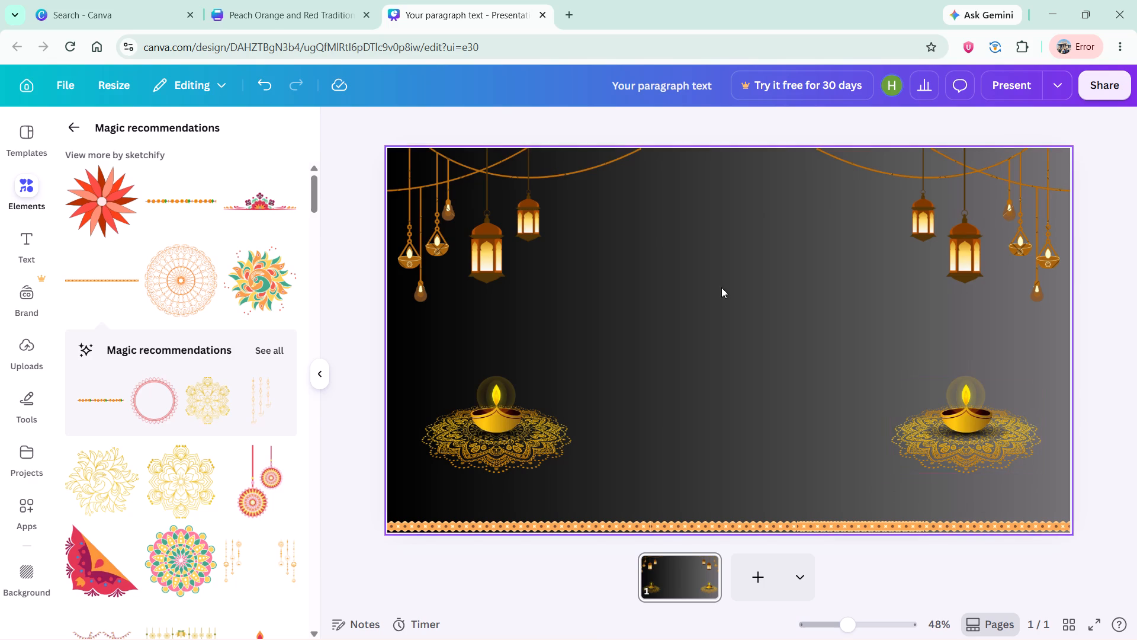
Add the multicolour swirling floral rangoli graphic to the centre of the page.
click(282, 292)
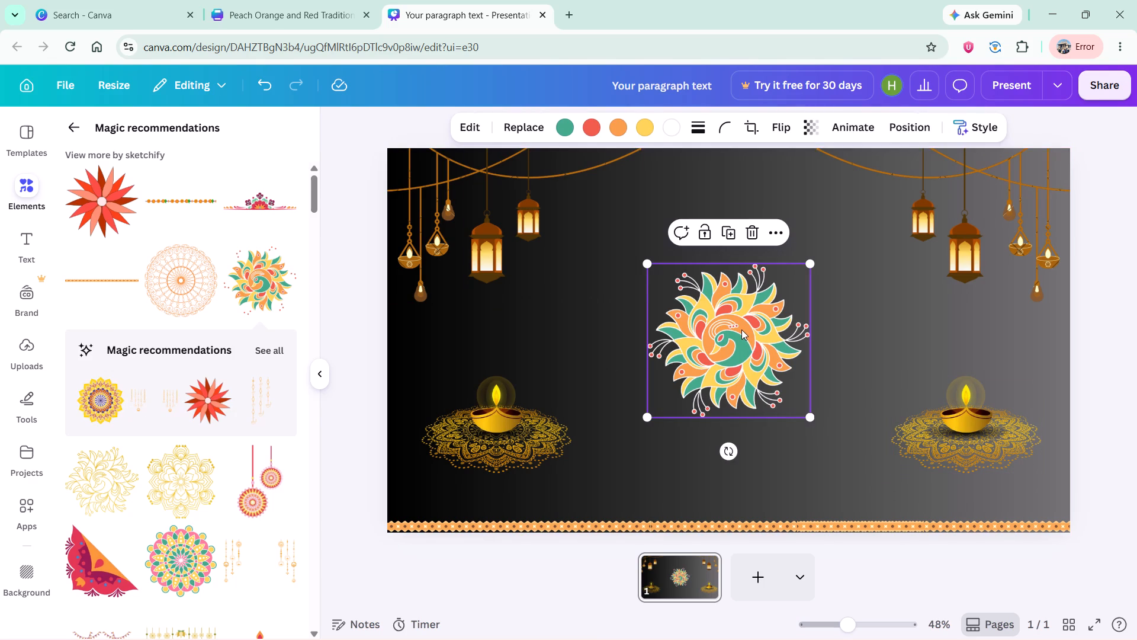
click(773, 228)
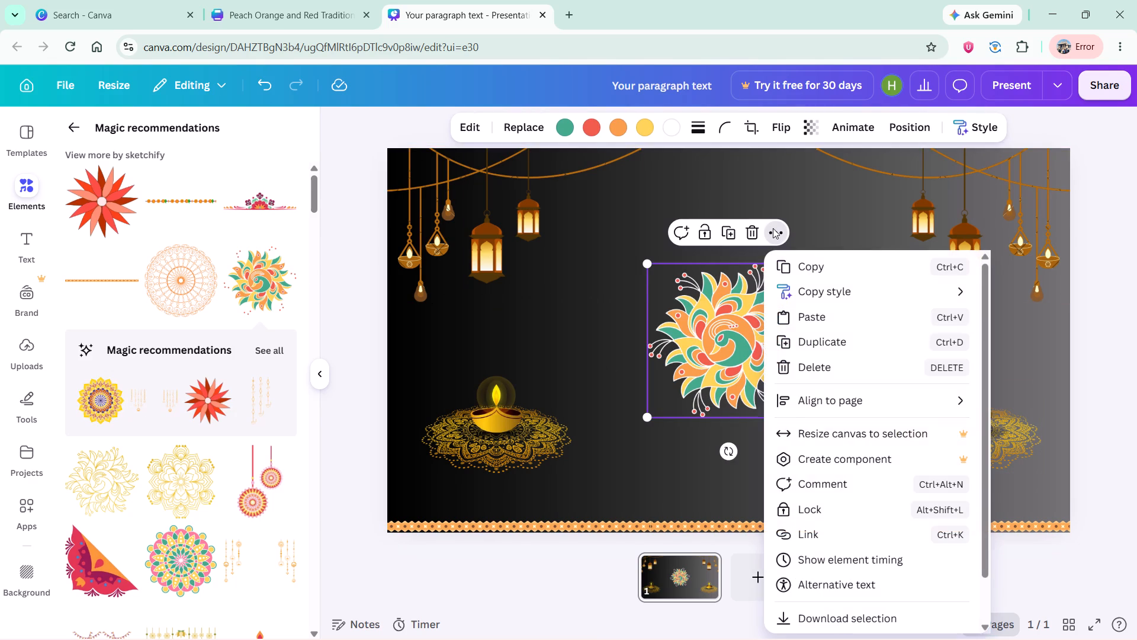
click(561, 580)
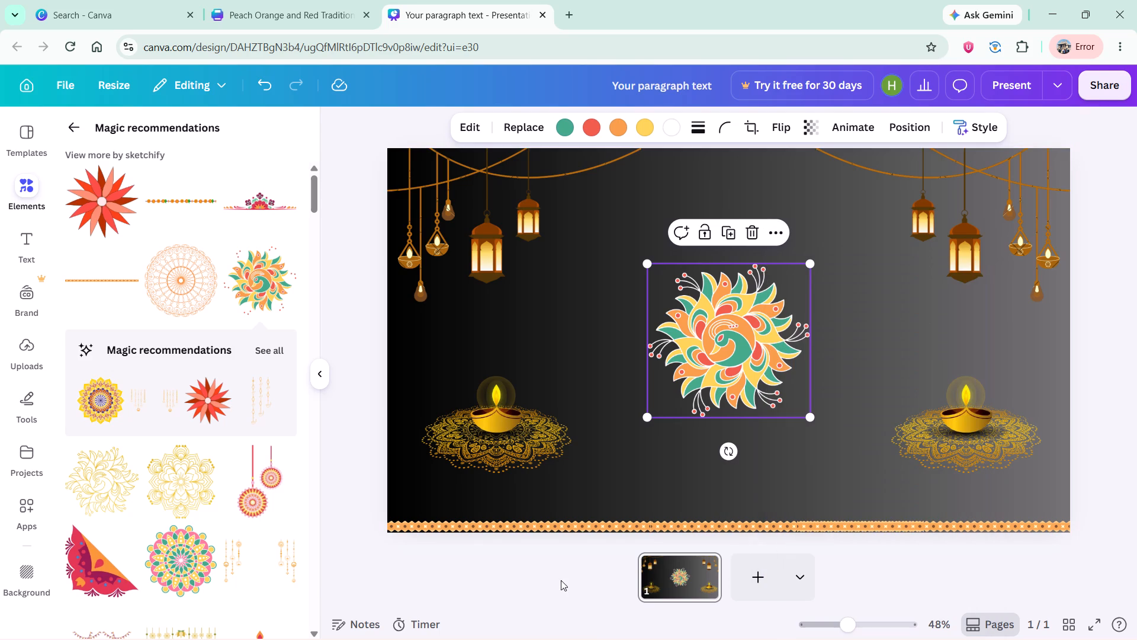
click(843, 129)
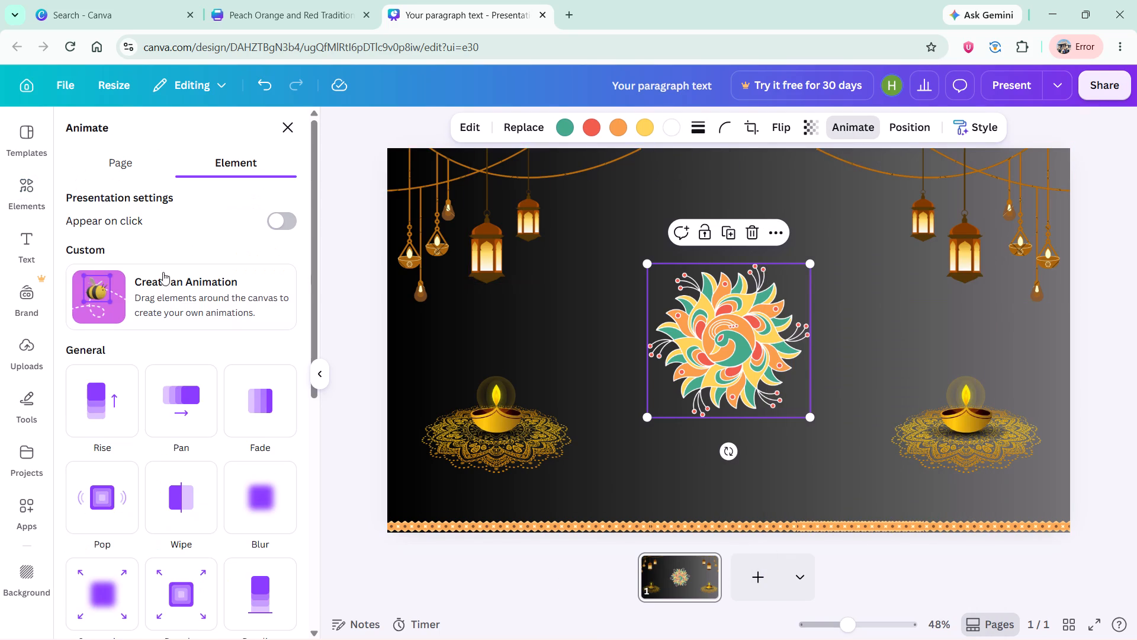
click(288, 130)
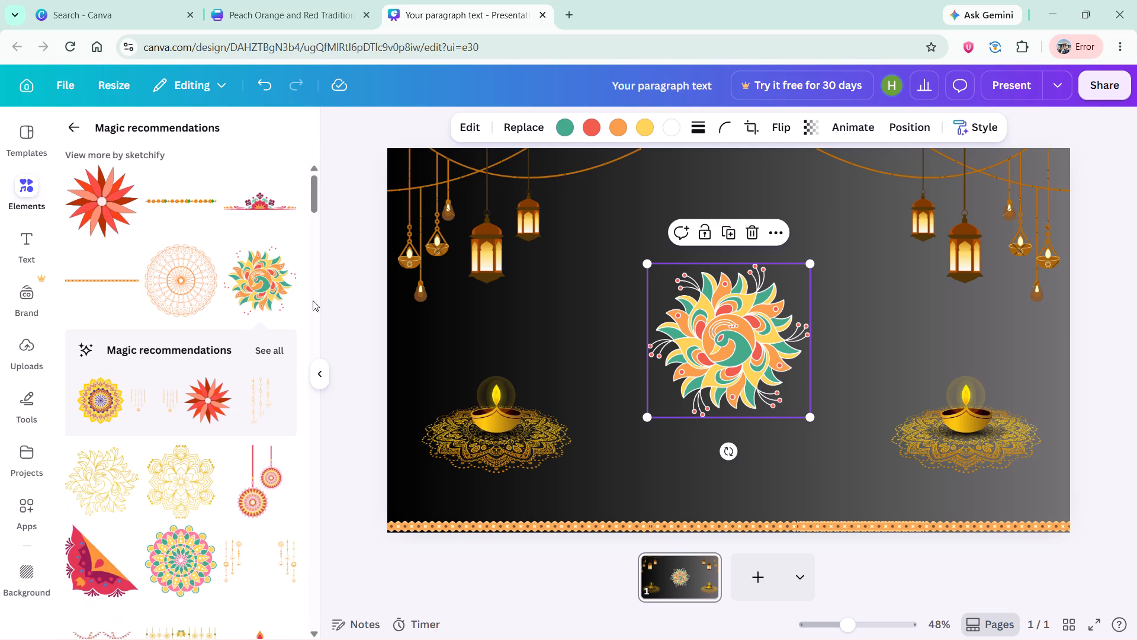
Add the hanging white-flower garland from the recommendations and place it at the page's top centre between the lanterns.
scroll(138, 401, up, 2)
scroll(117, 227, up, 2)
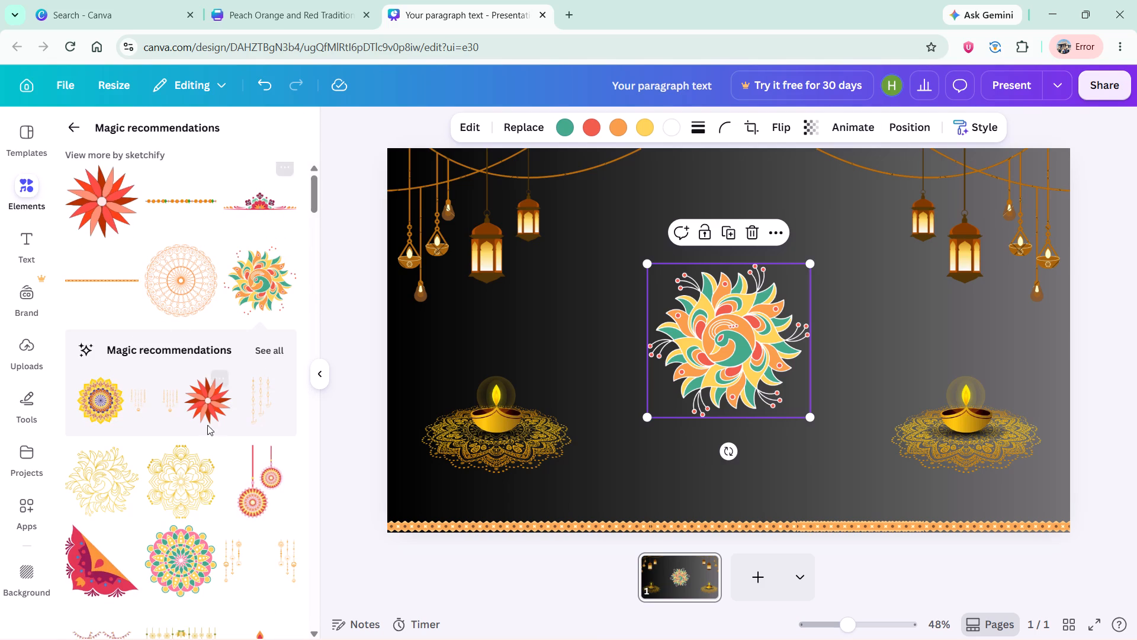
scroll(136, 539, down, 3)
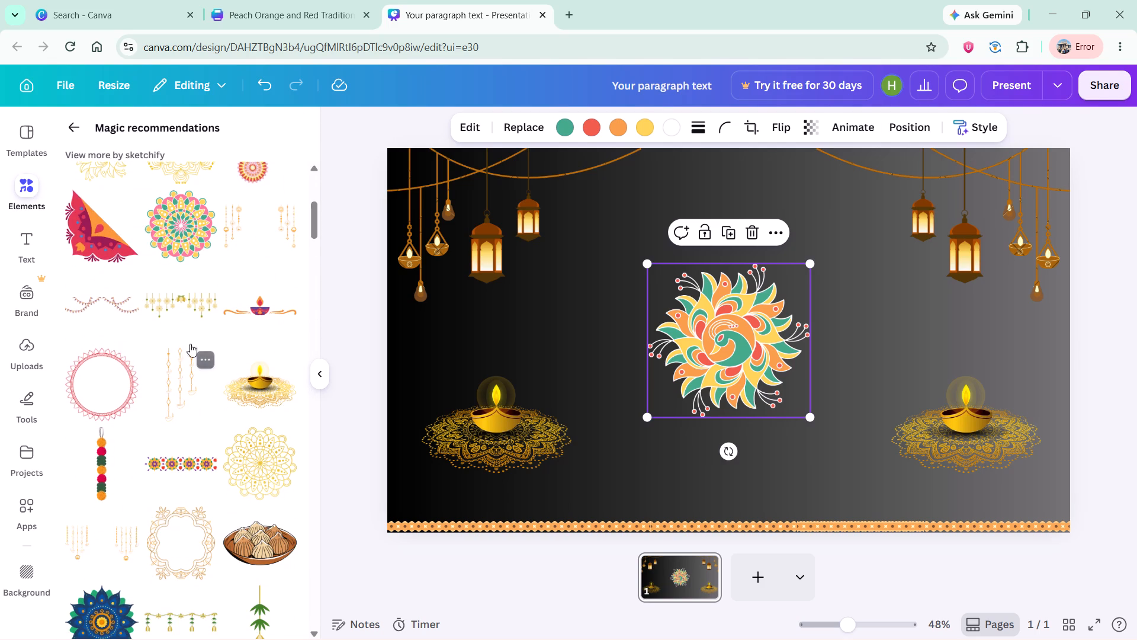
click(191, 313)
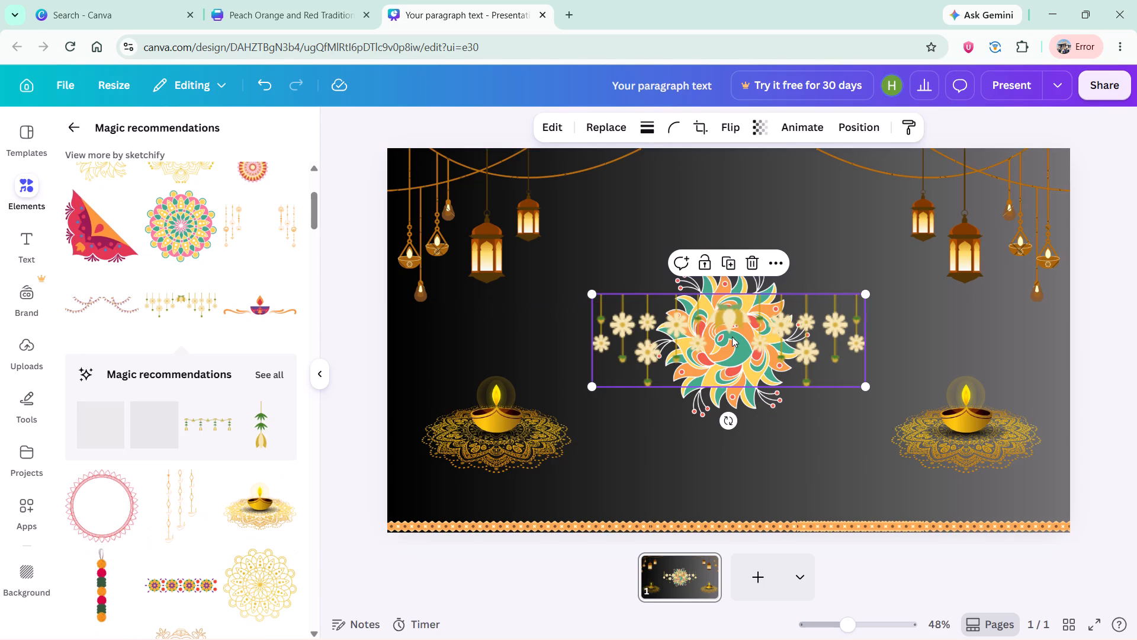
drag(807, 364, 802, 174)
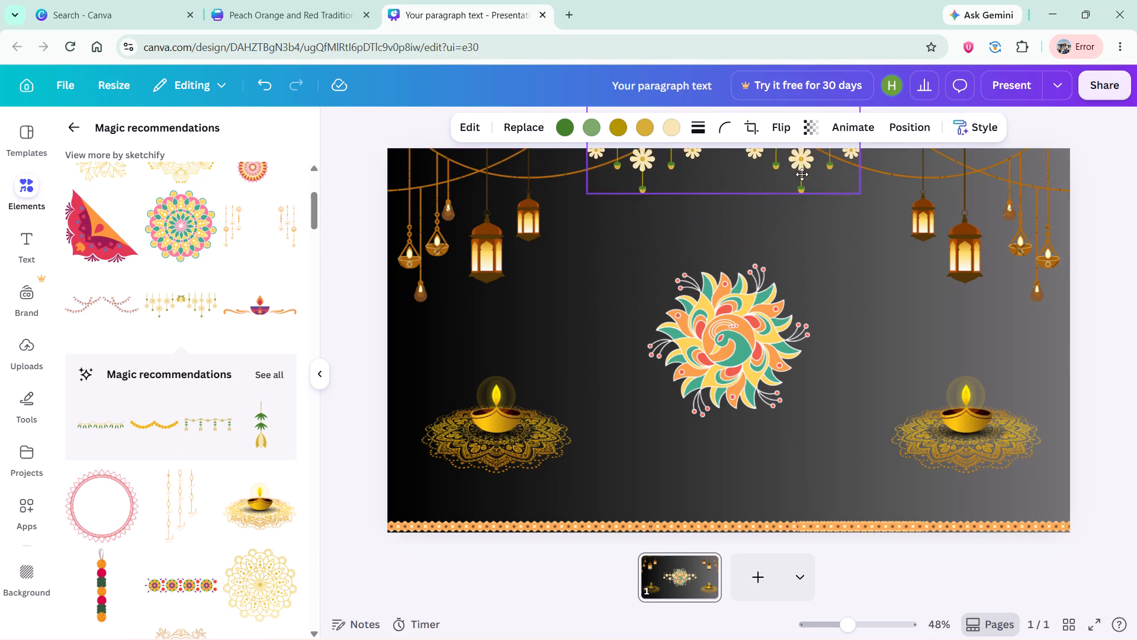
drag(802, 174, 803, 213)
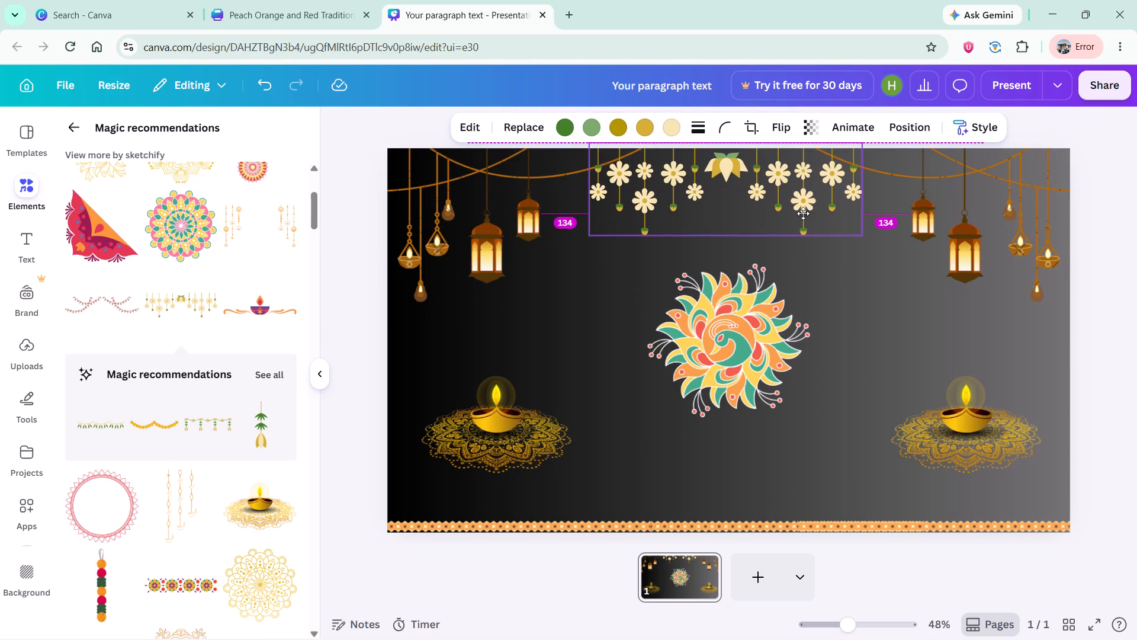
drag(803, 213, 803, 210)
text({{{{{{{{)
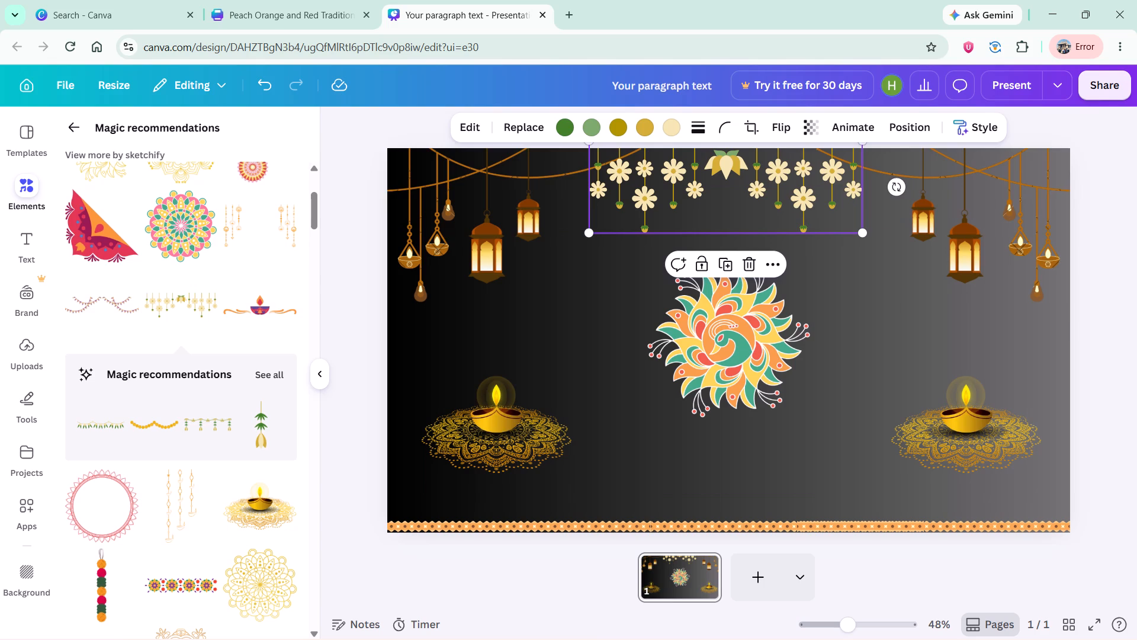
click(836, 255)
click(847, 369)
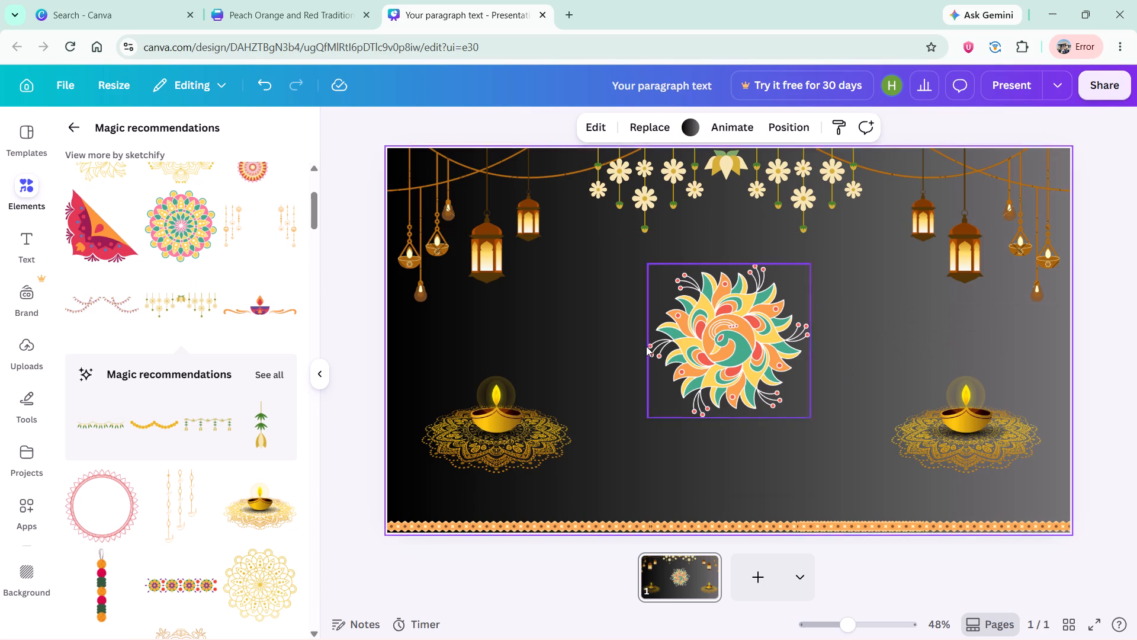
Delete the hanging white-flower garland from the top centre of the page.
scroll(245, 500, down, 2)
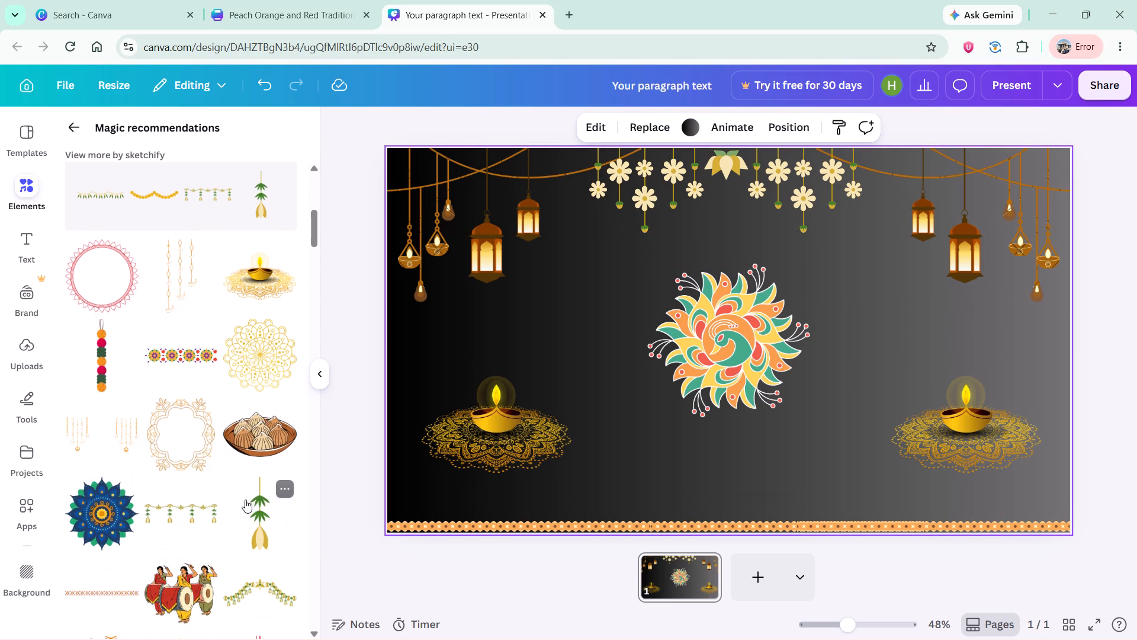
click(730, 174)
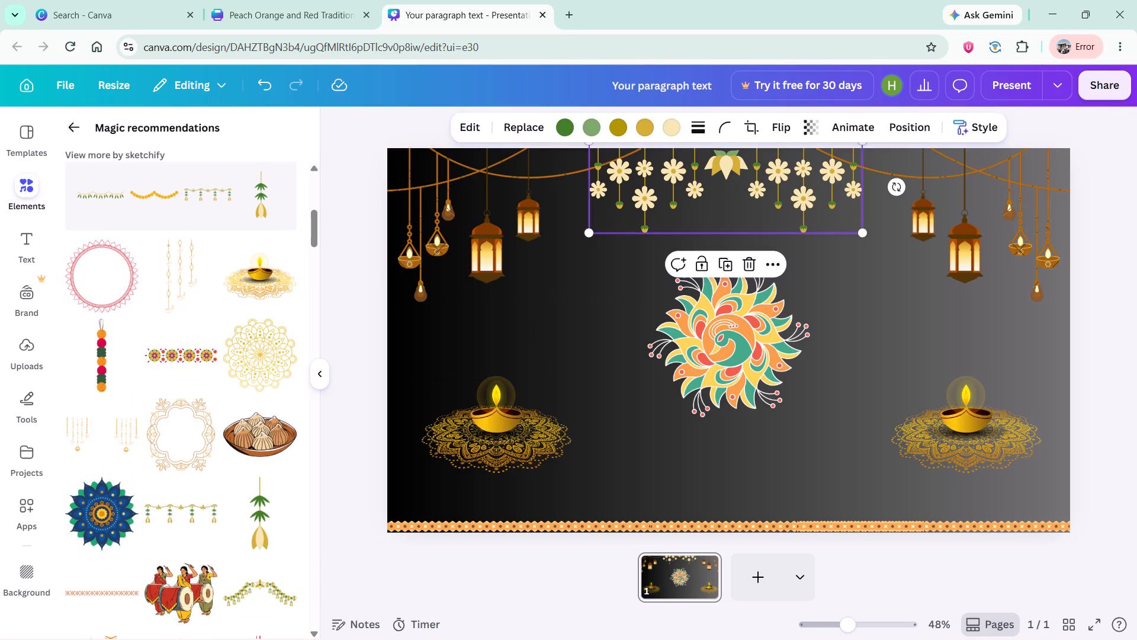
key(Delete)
Browse the Magic recommendations elements for another decoration for the Diwali page.
scroll(134, 488, down, 2)
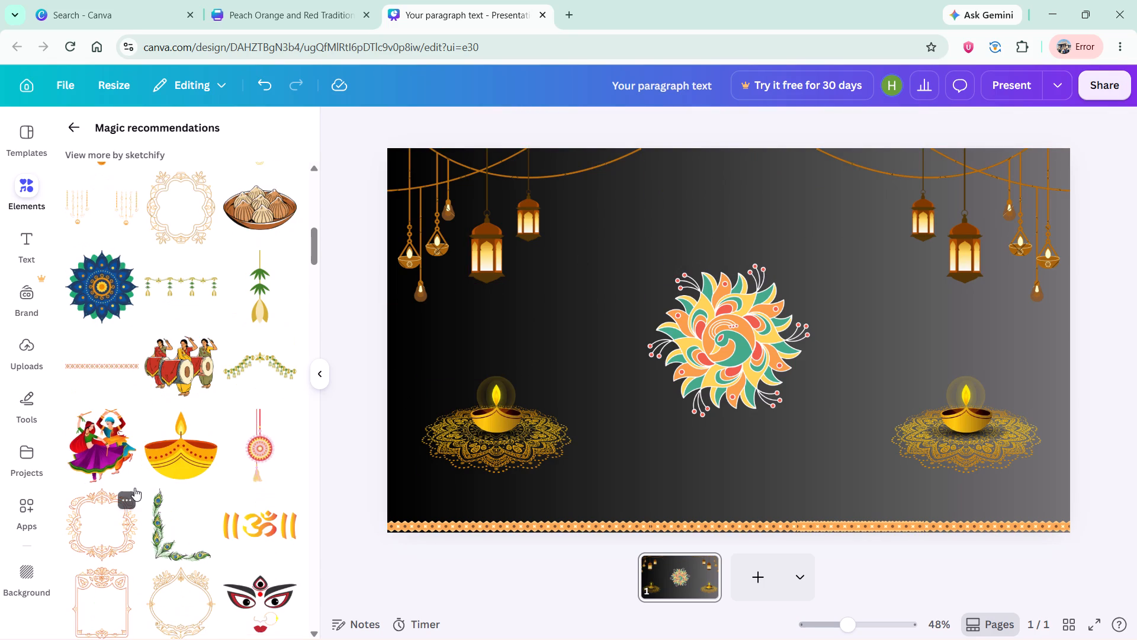
scroll(134, 488, down, 5)
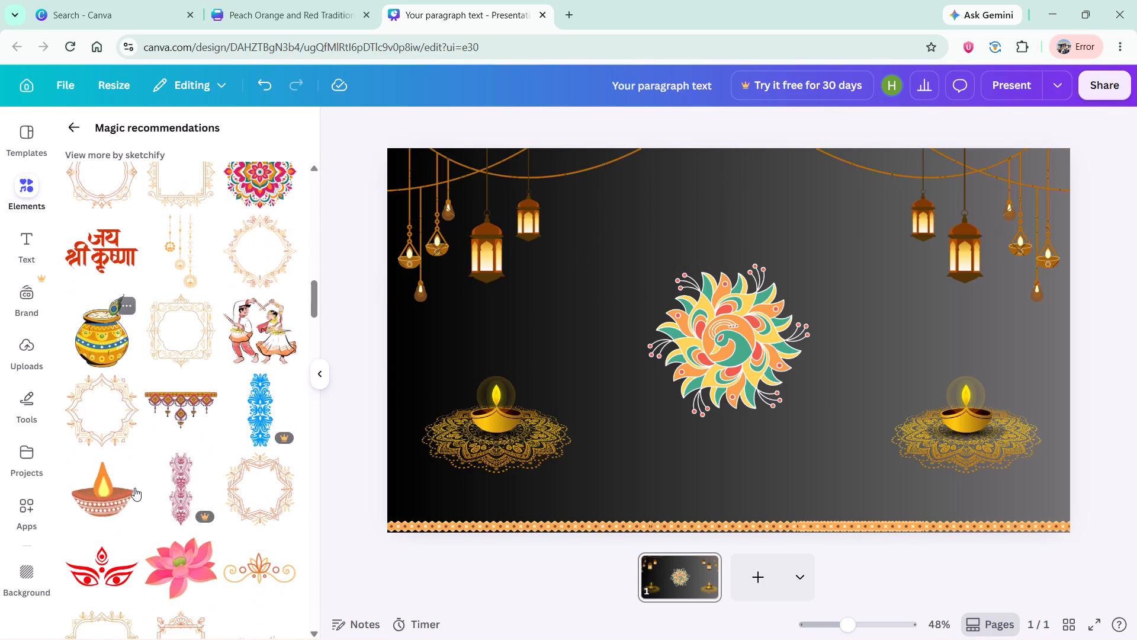
scroll(134, 488, down, 2)
scroll(134, 488, up, 7)
scroll(175, 313, up, 7)
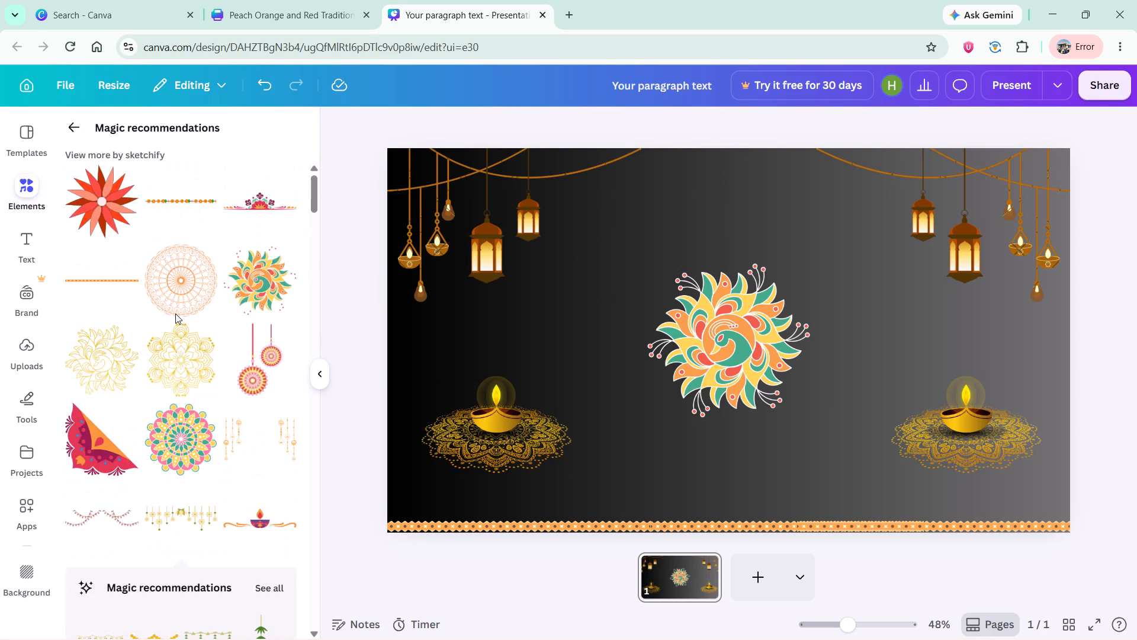
click(18, 187)
click(1, 200)
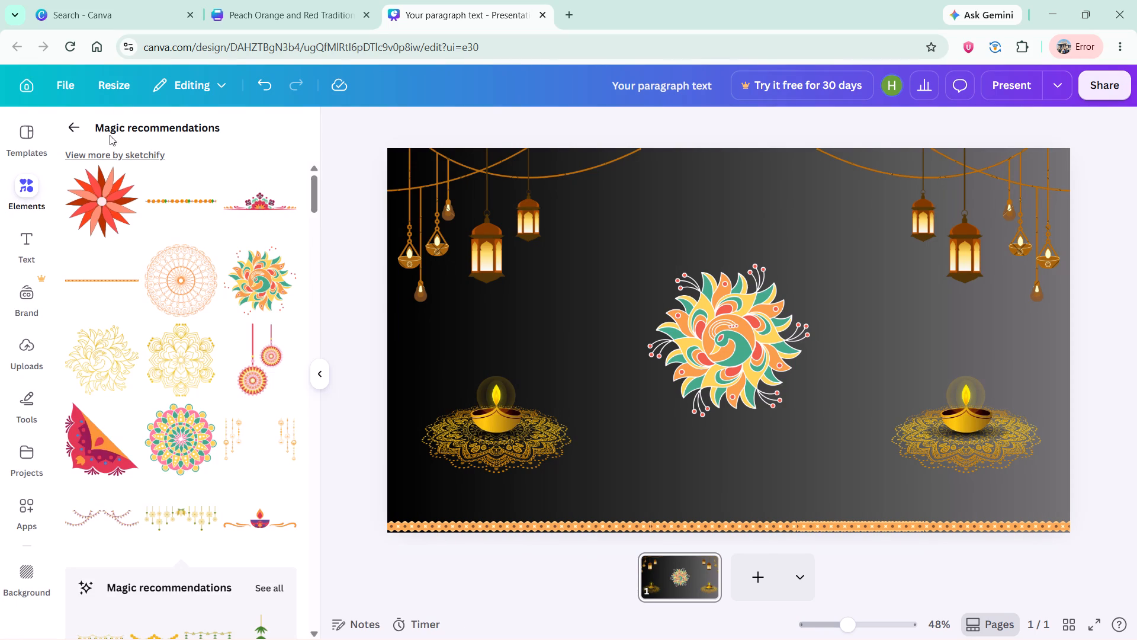
Return to the element search and search the graphics for shubh diwali.
click(72, 129)
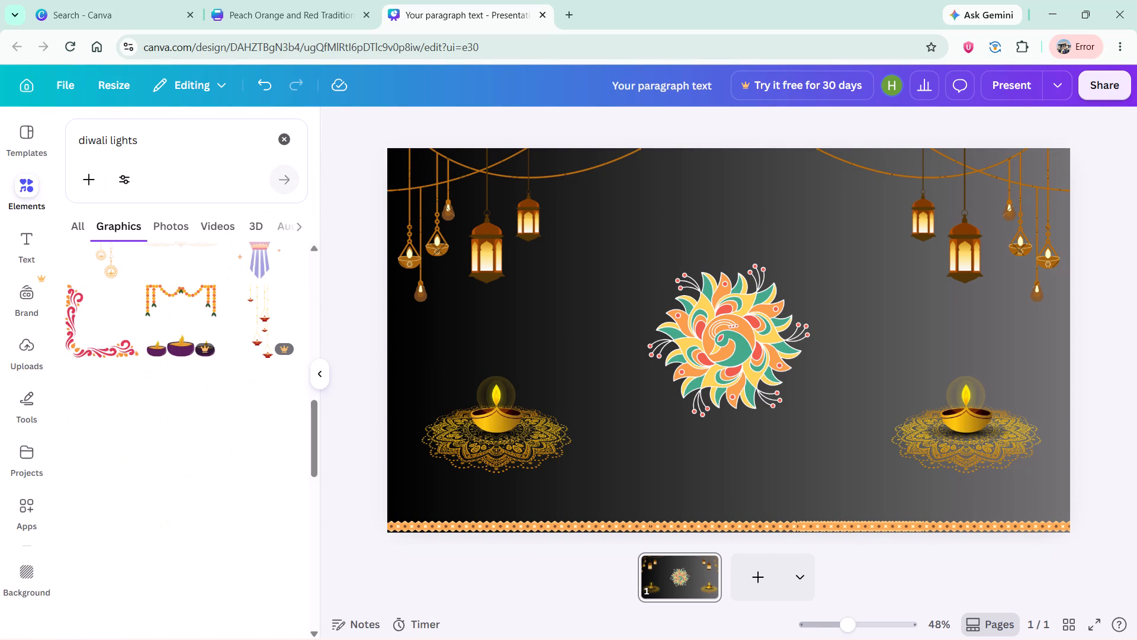
click(176, 143)
drag(176, 143, 115, 146)
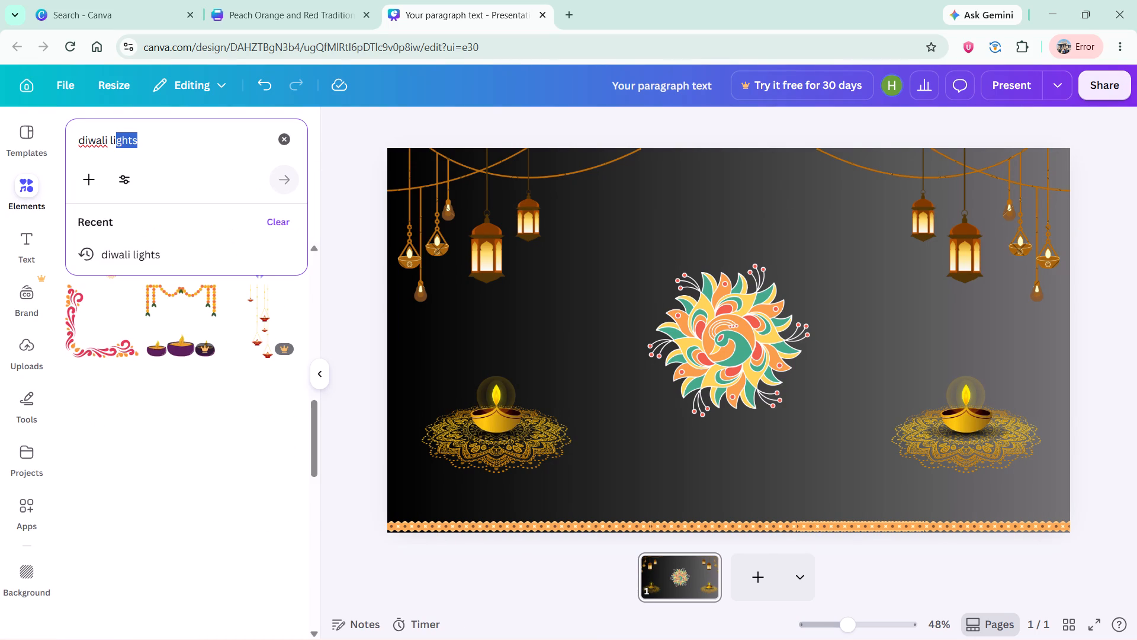
drag(115, 146, 115, 146)
triple_click(115, 146)
click(115, 146)
text(shubh diwali)
key(Return)
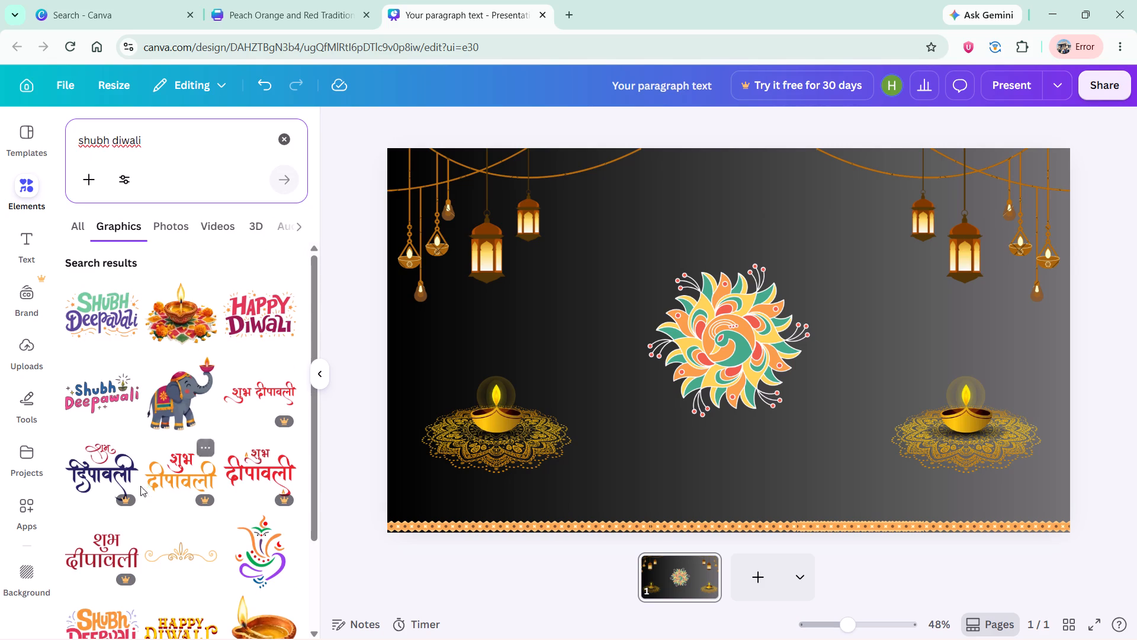
Look through the shubh diwali graphics for a greeting lettering that suits the page.
scroll(200, 489, down, 1)
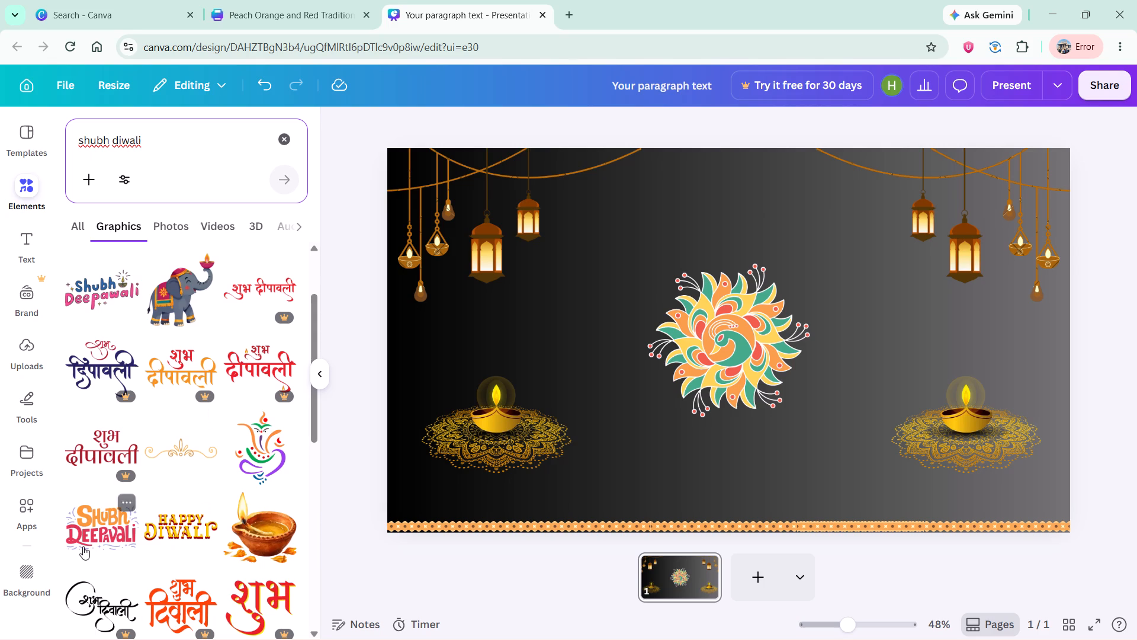
scroll(210, 505, down, 1)
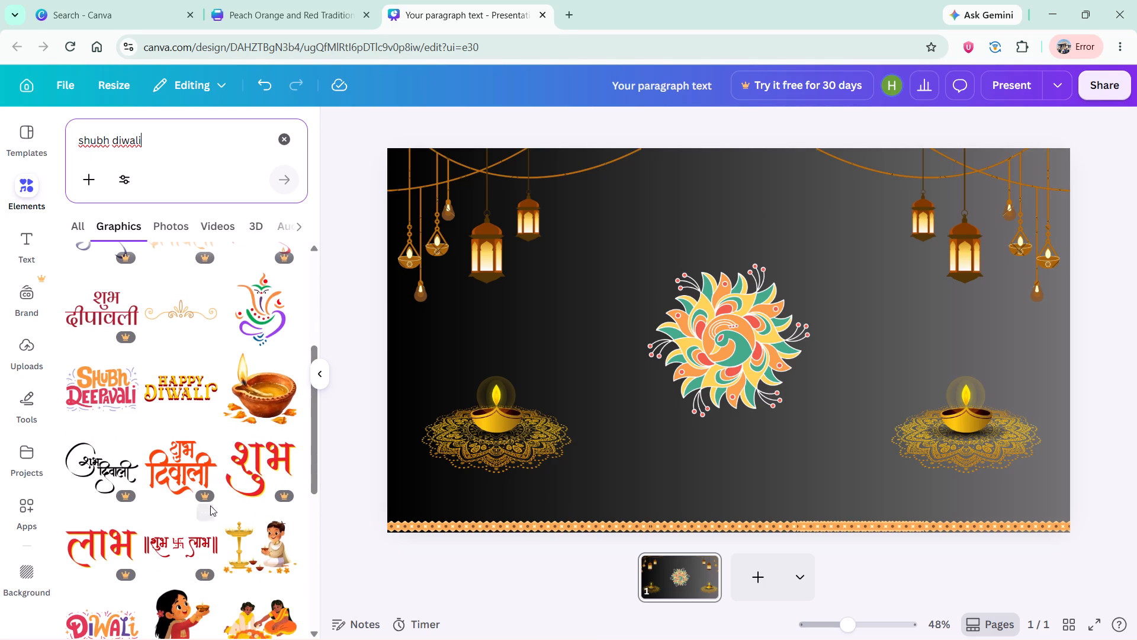
scroll(186, 558, down, 1)
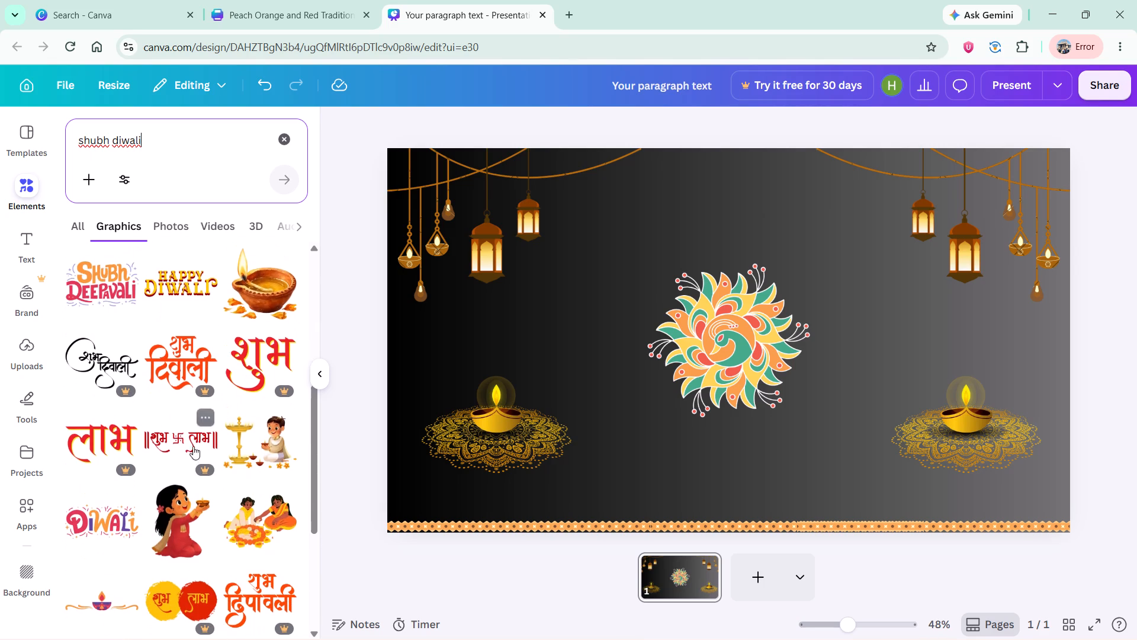
scroll(189, 528, down, 3)
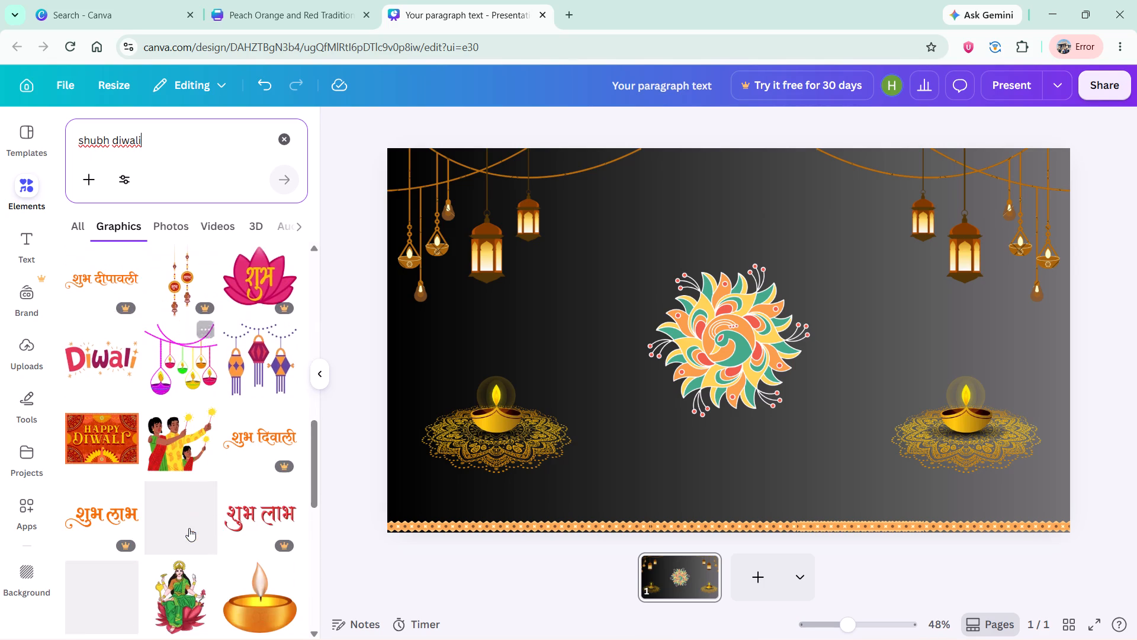
scroll(189, 528, down, 4)
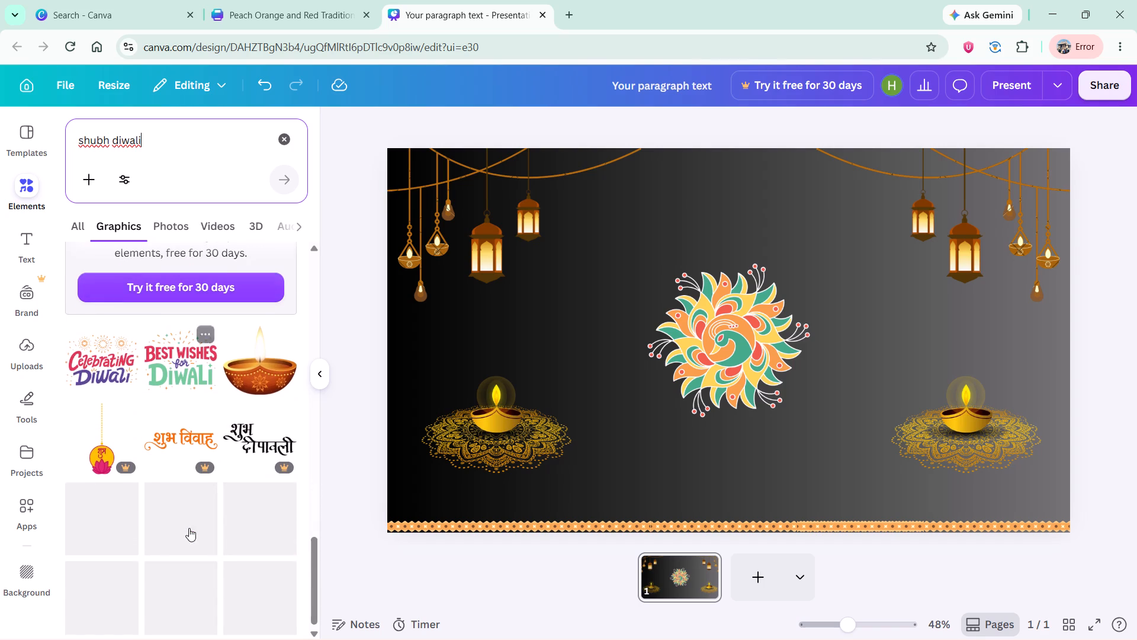
scroll(189, 528, down, 3)
scroll(189, 528, up, 4)
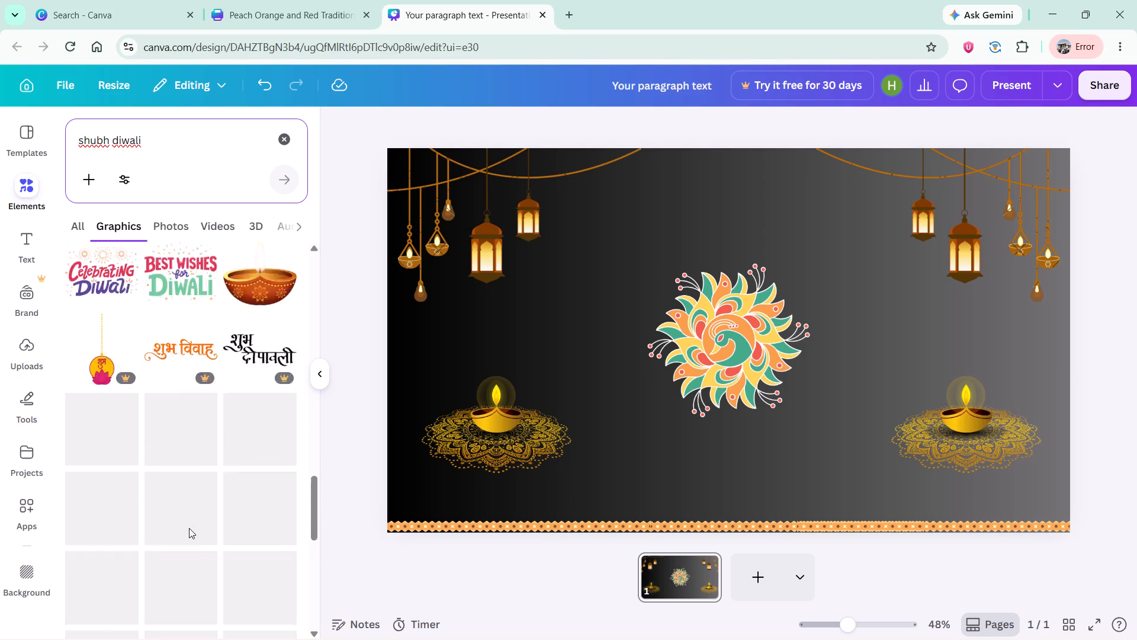
scroll(189, 528, up, 1)
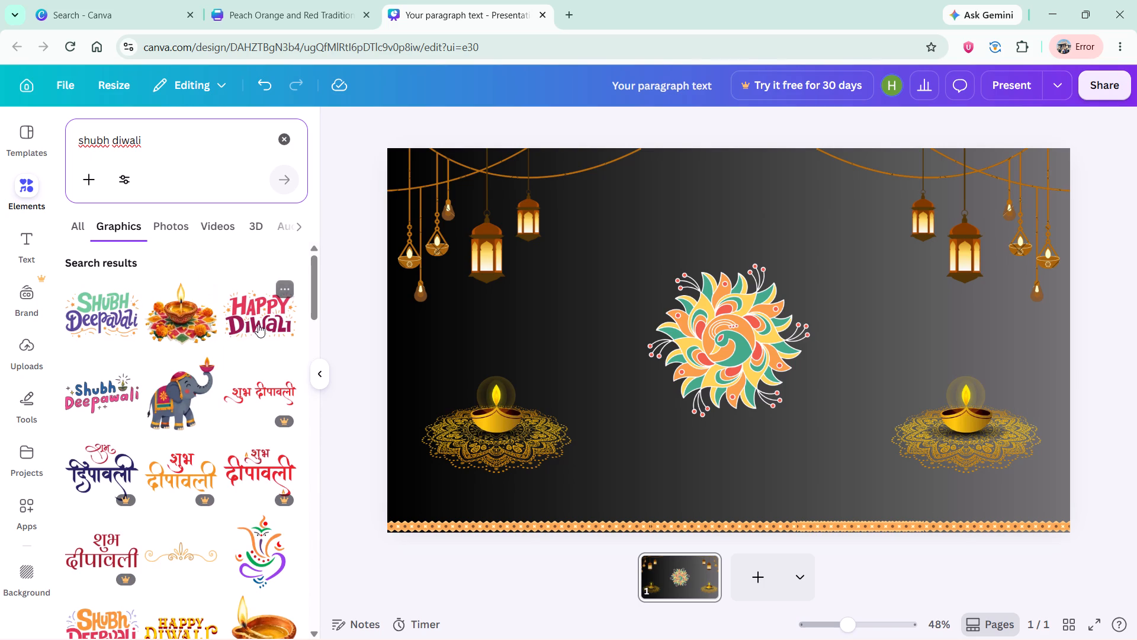
Add the pink and purple Happy Diwali lettering with orange stars and move it to the left of the floral rangoli.
click(233, 321)
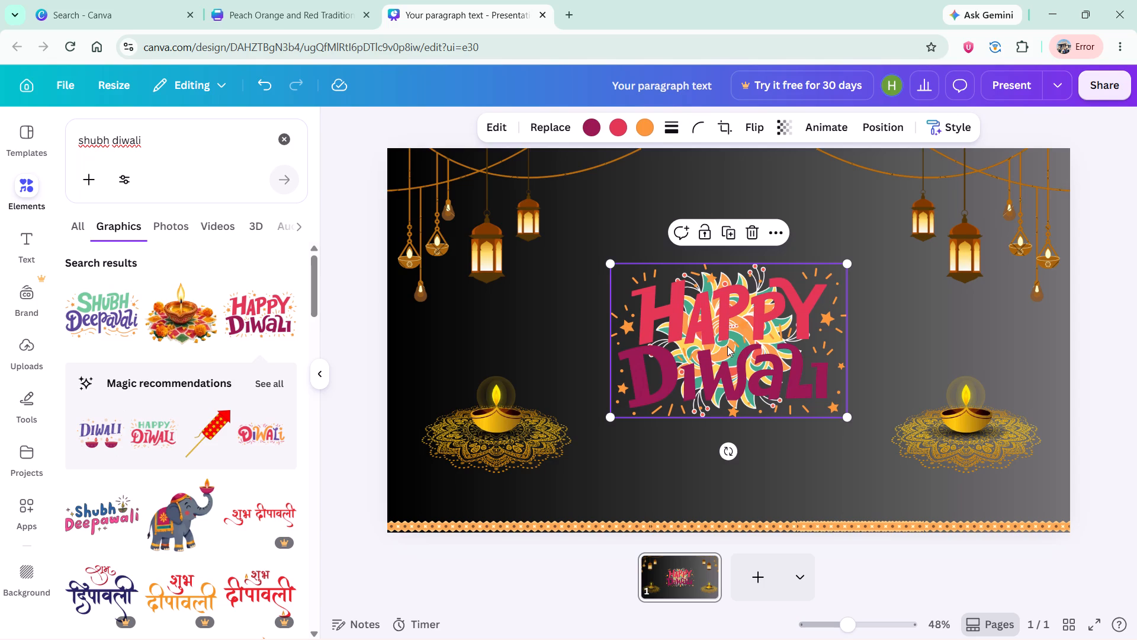
drag(708, 330, 529, 332)
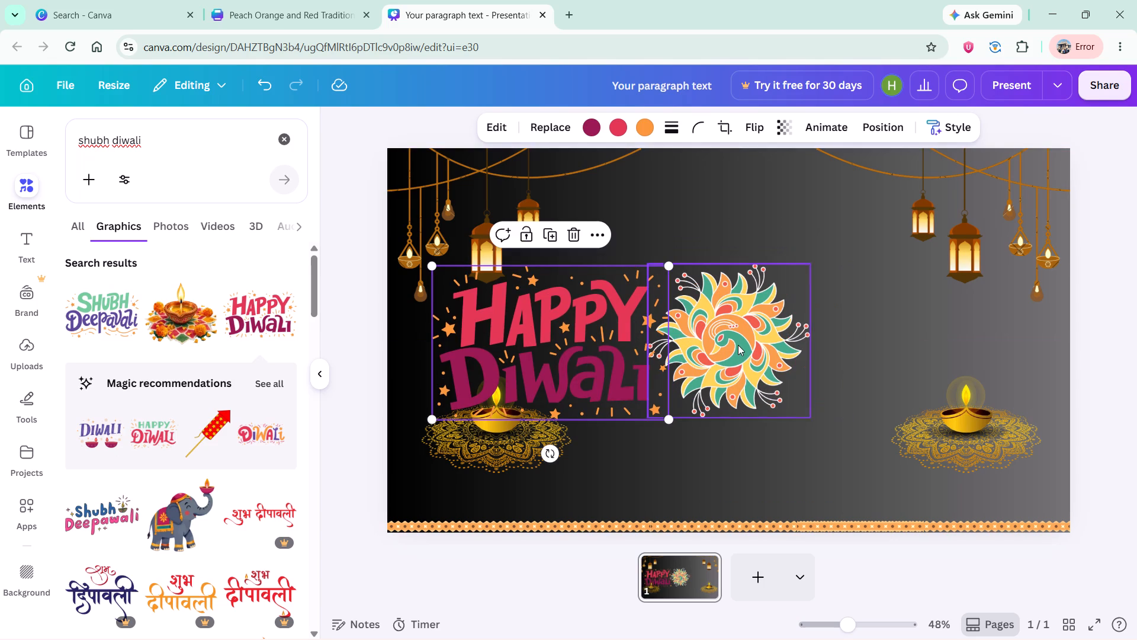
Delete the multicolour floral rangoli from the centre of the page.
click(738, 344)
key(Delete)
Move the Happy Diwali lettering to near the page centre, between the two diyas and slightly above them.
drag(606, 327, 759, 306)
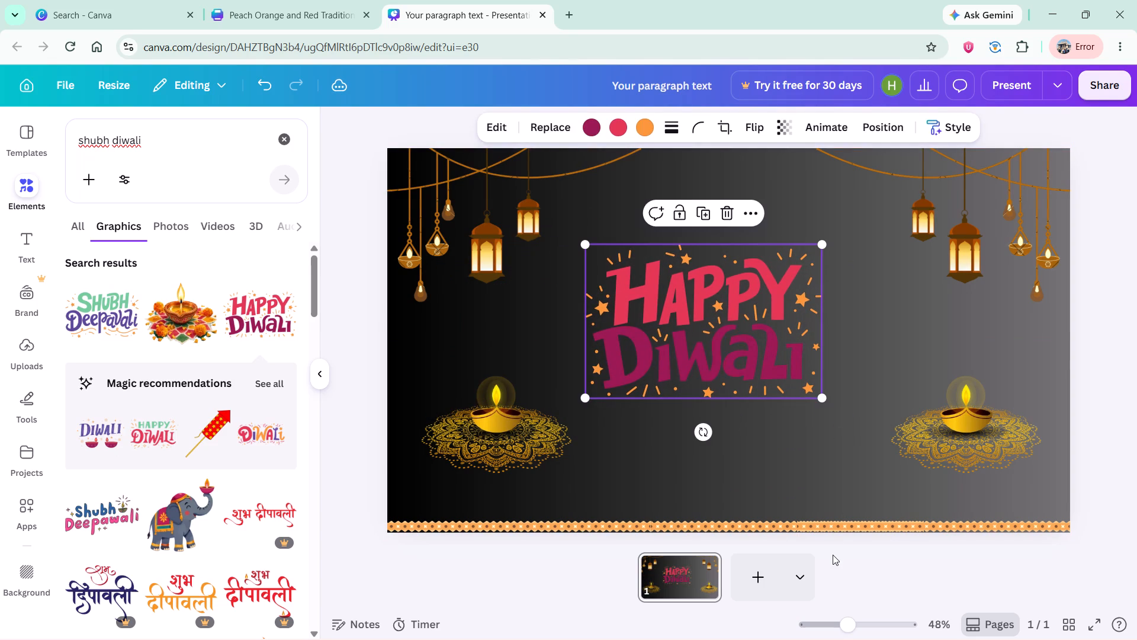